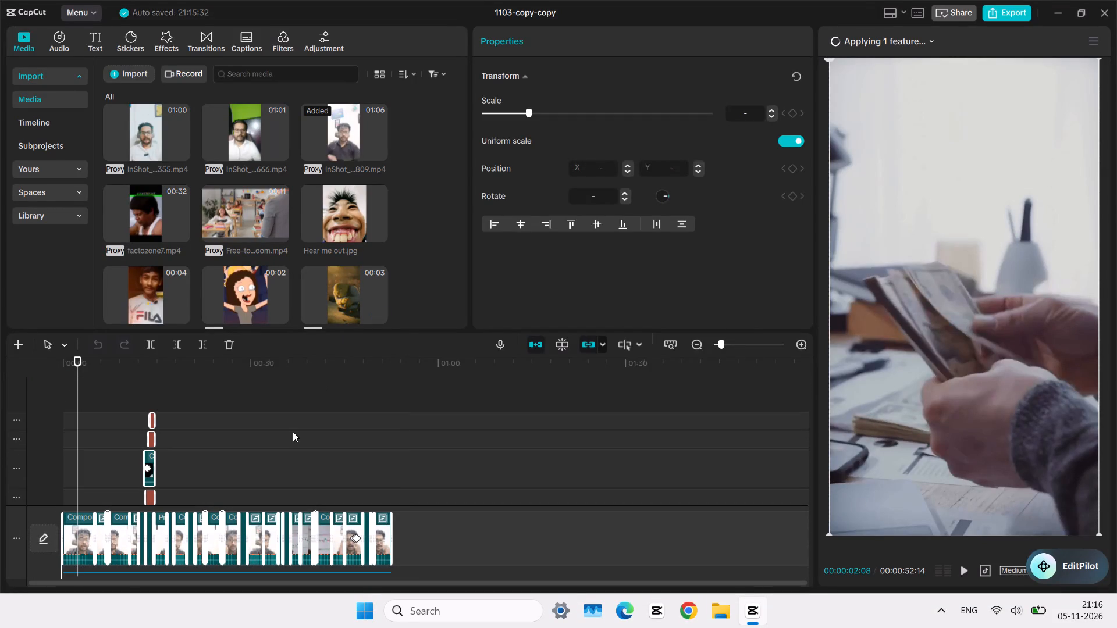
Delete all the selected clips from every track to empty the timeline.
{"action": "scroll", "coordinate": [261, 470], "scroll_direction": "up", "scroll_amount": 6}
{"action": "key", "text": "Delete"}
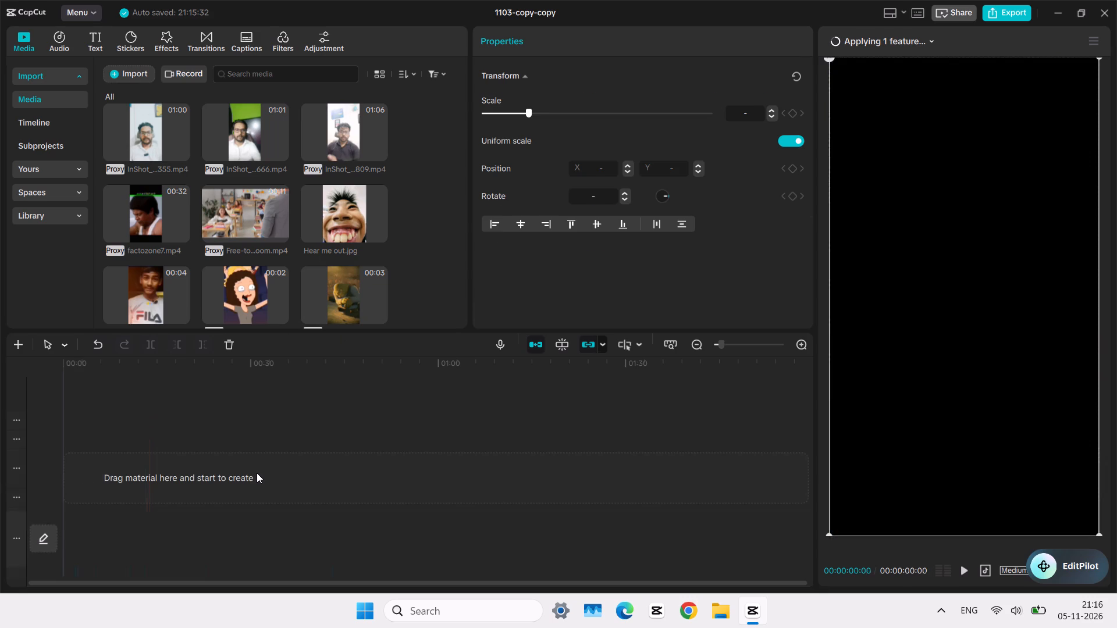
{"action": "left_click", "coordinate": [151, 430]}
{"action": "double_click", "coordinate": [164, 470]}
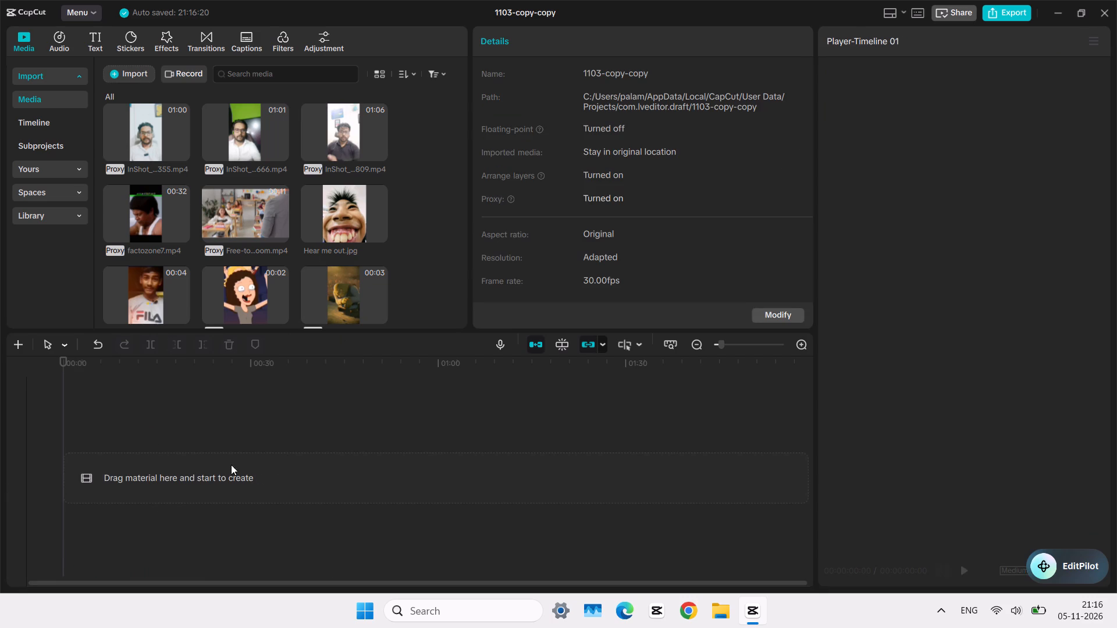
{"action": "double_click", "coordinate": [295, 447]}
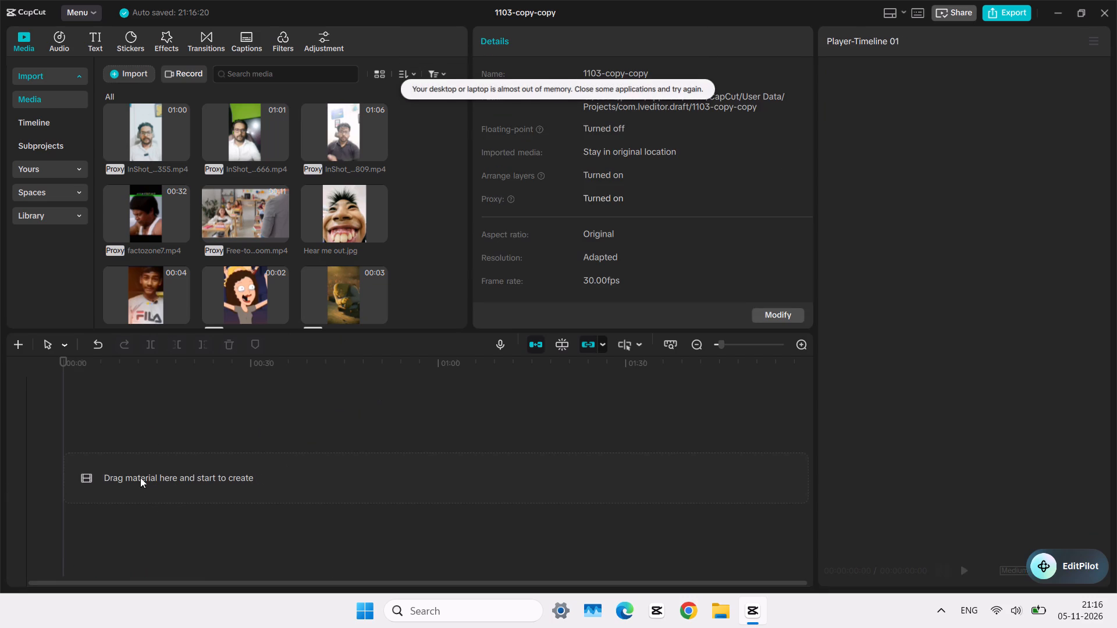
Place the imported green-background clip InShot_20261024_154313666.mp4 on the empty main track, starting at 00:00.
{"action": "left_click", "coordinate": [180, 202]}
{"action": "left_click", "coordinate": [271, 215]}
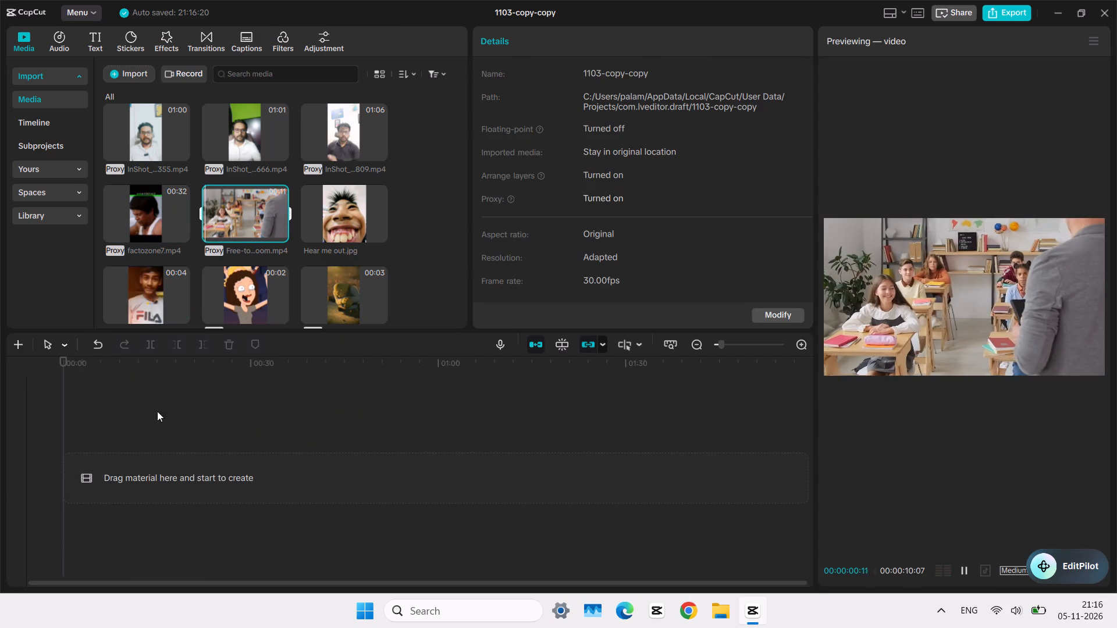
{"action": "left_click", "coordinate": [155, 419]}
{"action": "scroll", "coordinate": [272, 269], "scroll_direction": "down", "scroll_amount": 5}
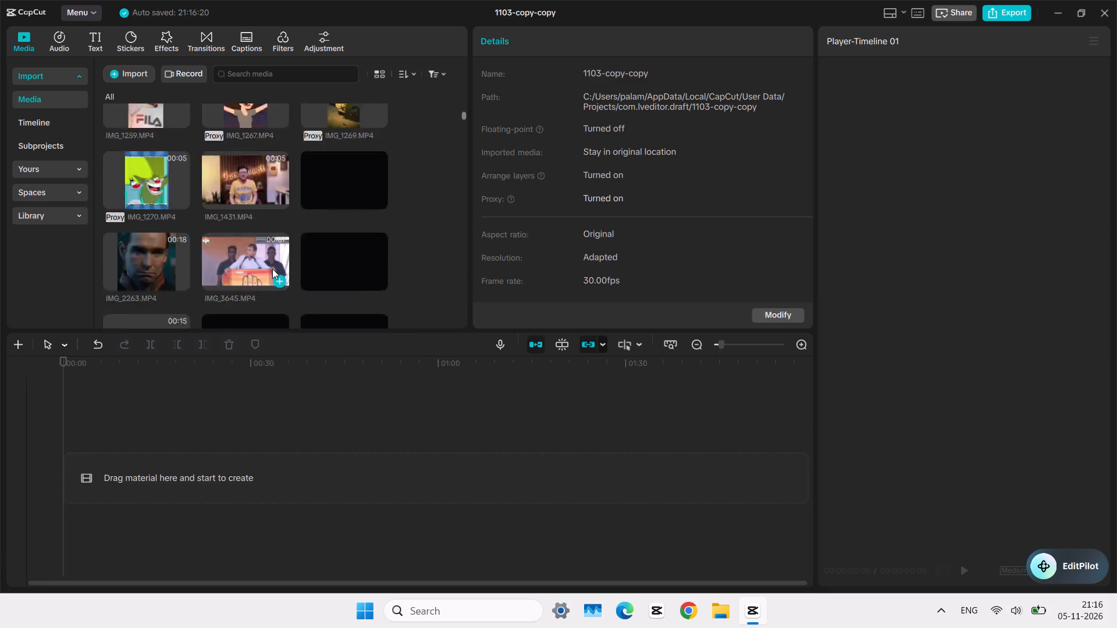
{"action": "scroll", "coordinate": [262, 273], "scroll_direction": "up", "scroll_amount": 8}
{"action": "left_click_drag", "start_coordinate": [253, 148], "coordinate": [126, 402]}
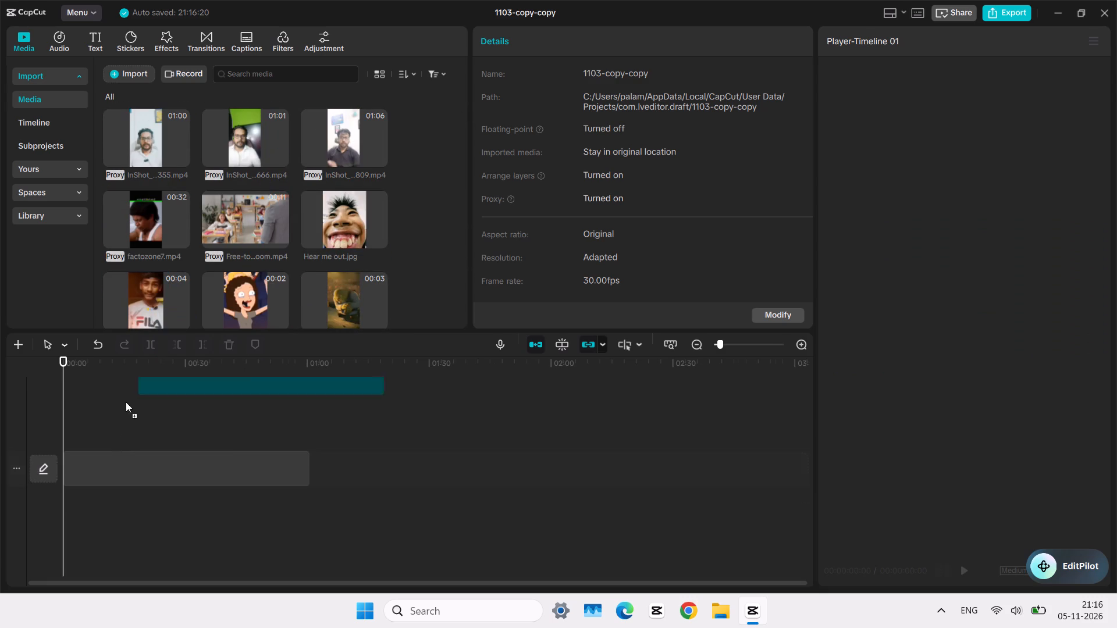
{"action": "left_click_drag", "start_coordinate": [126, 402], "coordinate": [98, 462]}
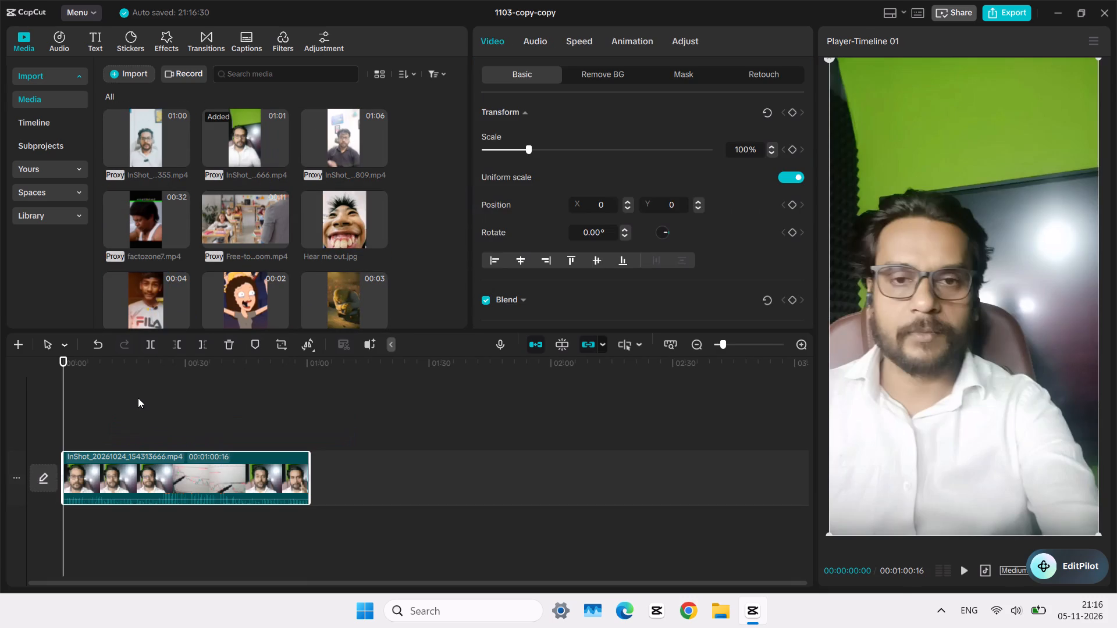
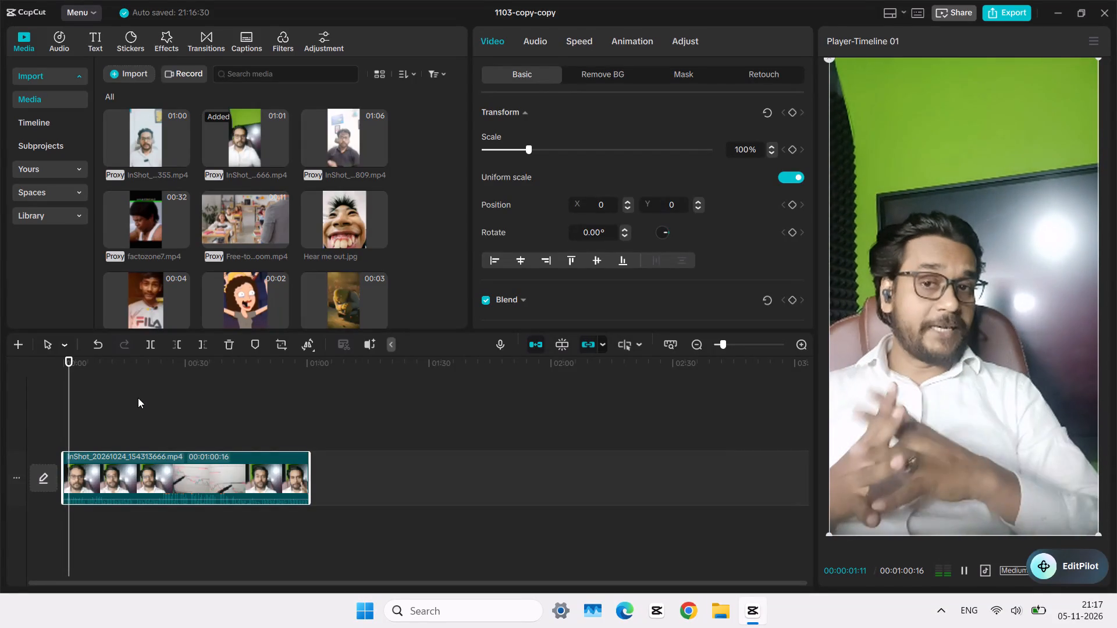
Pause the preview playback of the green-background clip at about 00:00:01:15.
{"action": "key", "text": "space"}
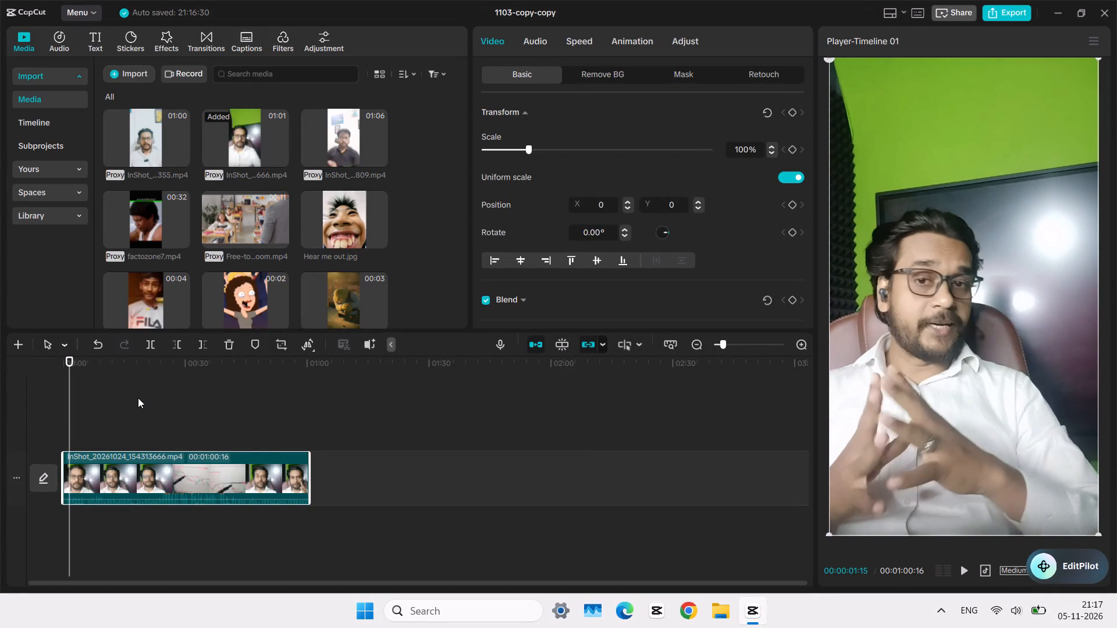
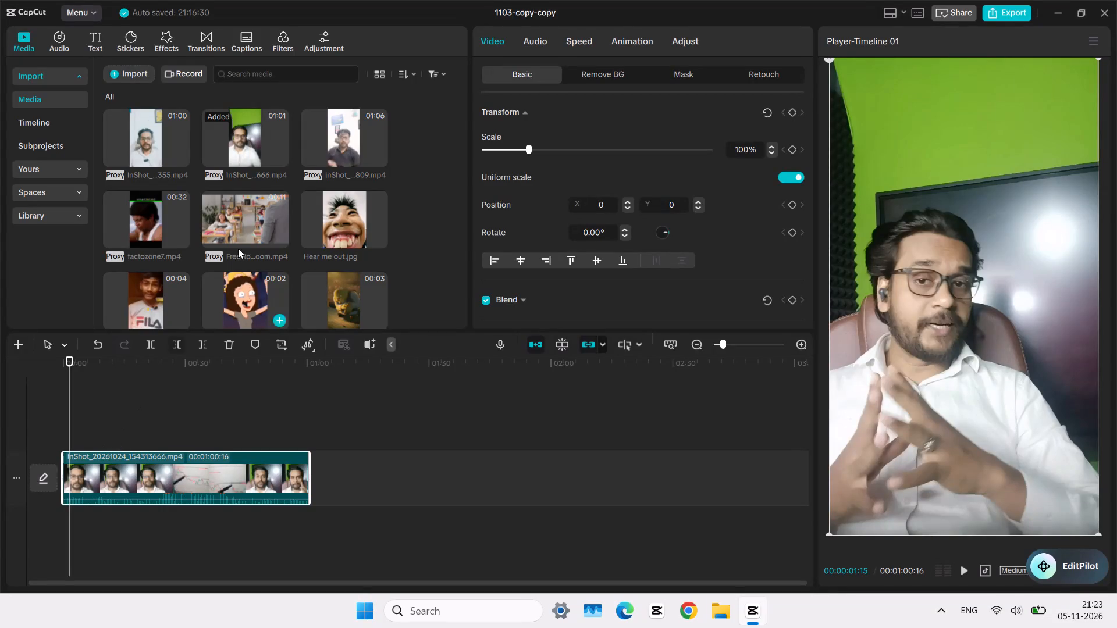
Look through the copied project's imported media, from the InShot and IMG clips down to the WhatsApp audio files.
{"action": "scroll", "coordinate": [232, 201], "scroll_direction": "up", "scroll_amount": 14}
{"action": "scroll", "coordinate": [235, 252], "scroll_direction": "down", "scroll_amount": 7}
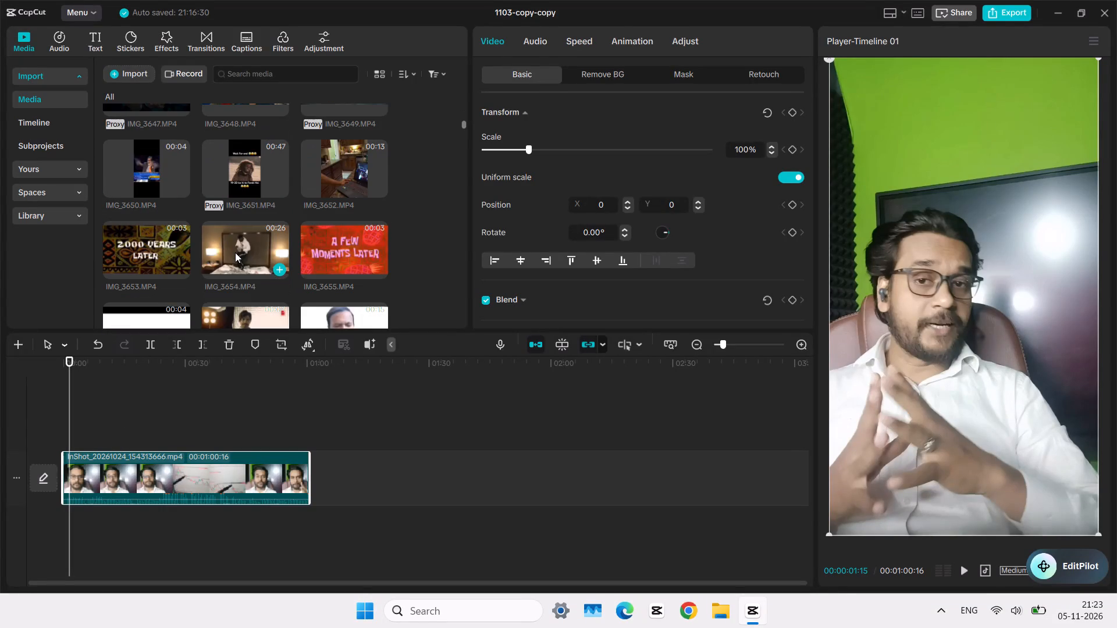
{"action": "scroll", "coordinate": [235, 252], "scroll_direction": "down", "scroll_amount": 14}
{"action": "scroll", "coordinate": [235, 252], "scroll_direction": "down", "scroll_amount": 17}
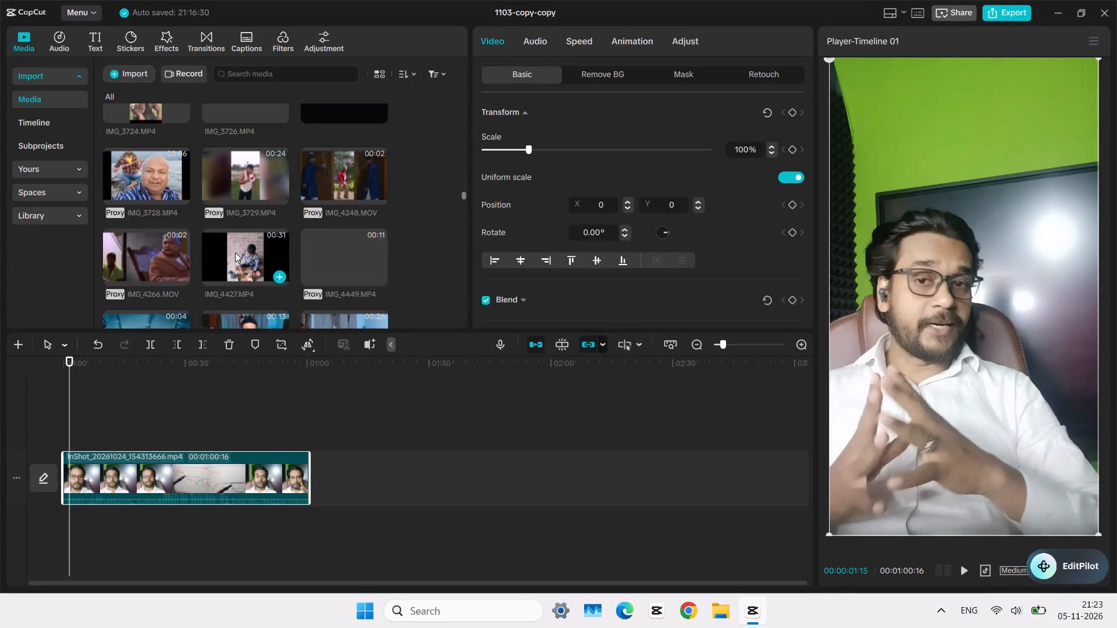
{"action": "scroll", "coordinate": [235, 252], "scroll_direction": "down", "scroll_amount": 10}
{"action": "scroll", "coordinate": [235, 252], "scroll_direction": "down", "scroll_amount": 16}
{"action": "scroll", "coordinate": [235, 252], "scroll_direction": "down", "scroll_amount": 19}
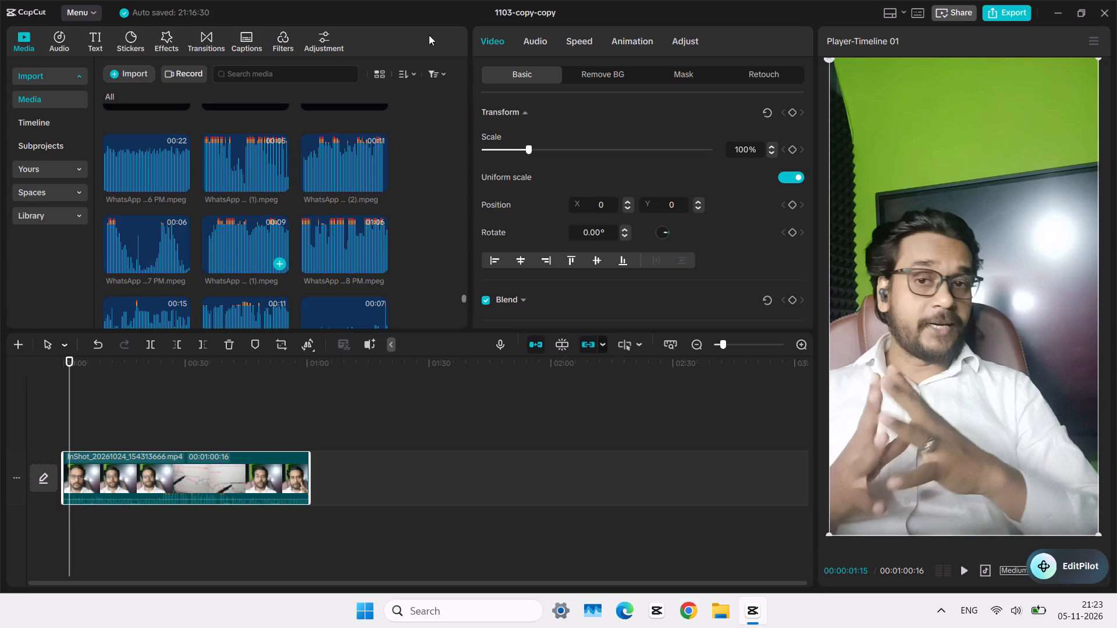
Close the copied project and open the project named 1030 from the home page.
{"action": "left_click", "coordinate": [1096, 10]}
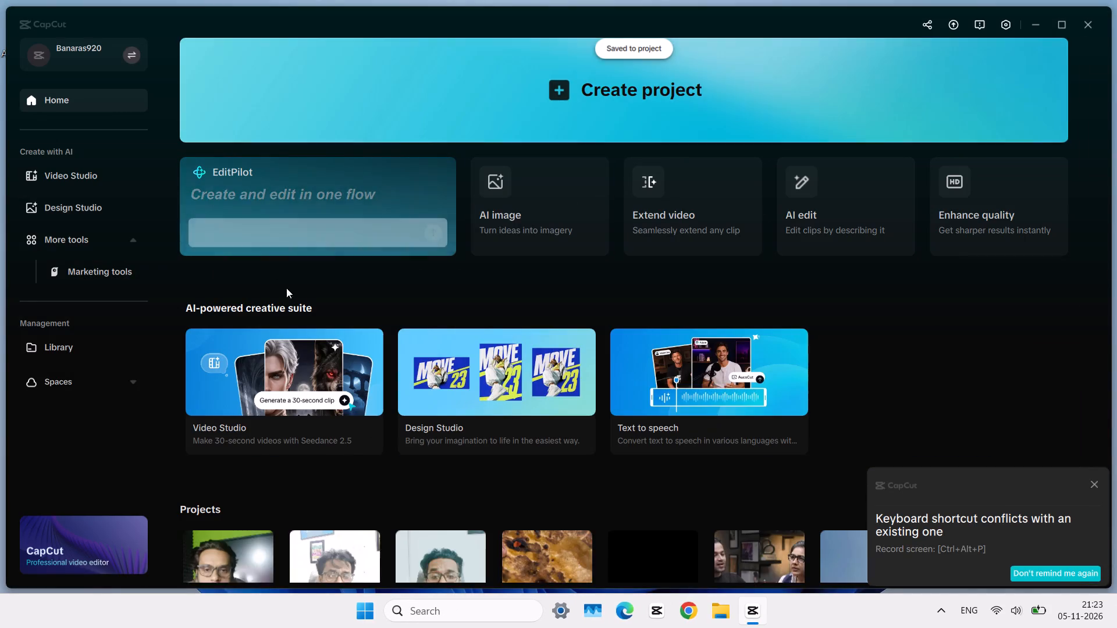
{"action": "scroll", "coordinate": [293, 292], "scroll_direction": "down", "scroll_amount": 6}
{"action": "left_click", "coordinate": [528, 402]}
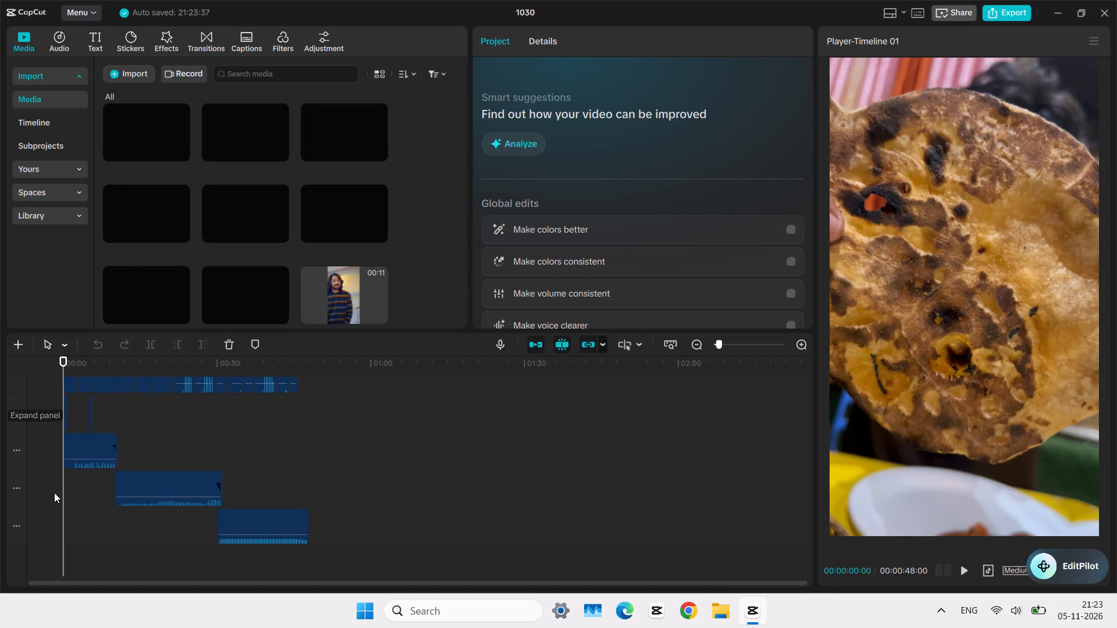
Delete the row of short WhatsApp audio clips beneath the empty main video track.
{"action": "scroll", "coordinate": [227, 492], "scroll_direction": "up", "scroll_amount": 8}
{"action": "scroll", "coordinate": [227, 491], "scroll_direction": "down", "scroll_amount": 5}
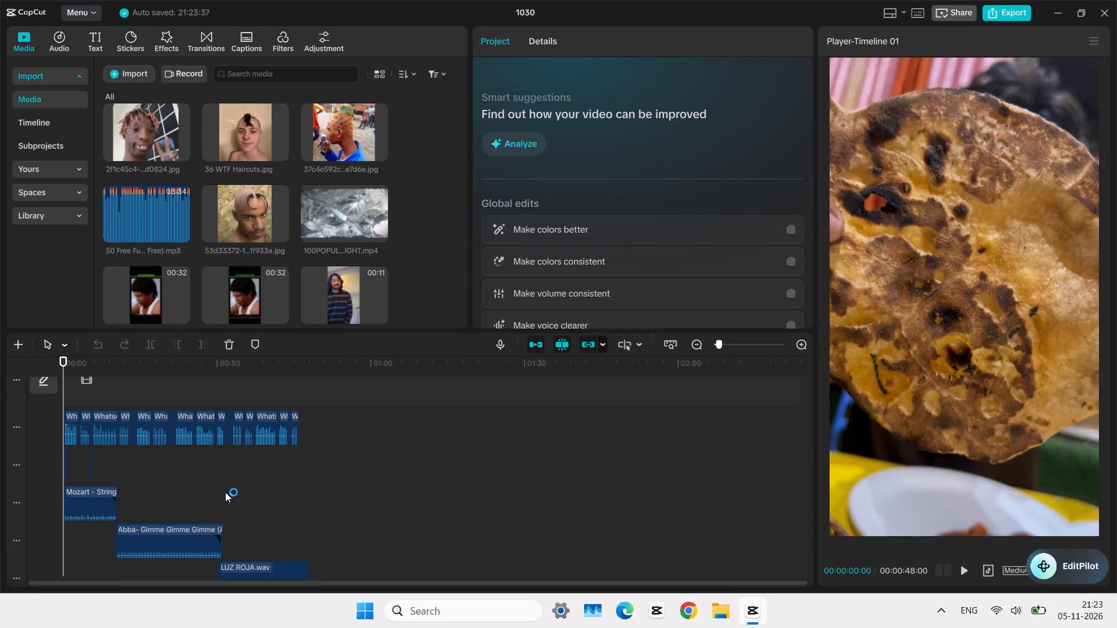
{"action": "scroll", "coordinate": [225, 492], "scroll_direction": "up", "scroll_amount": 19, "text": "ctrl"}
{"action": "scroll", "coordinate": [240, 490], "scroll_direction": "up", "scroll_amount": 8, "text": "ctrl"}
{"action": "scroll", "coordinate": [240, 490], "scroll_direction": "down", "scroll_amount": 18}
{"action": "scroll", "coordinate": [240, 490], "scroll_direction": "up", "scroll_amount": 10, "text": "ctrl"}
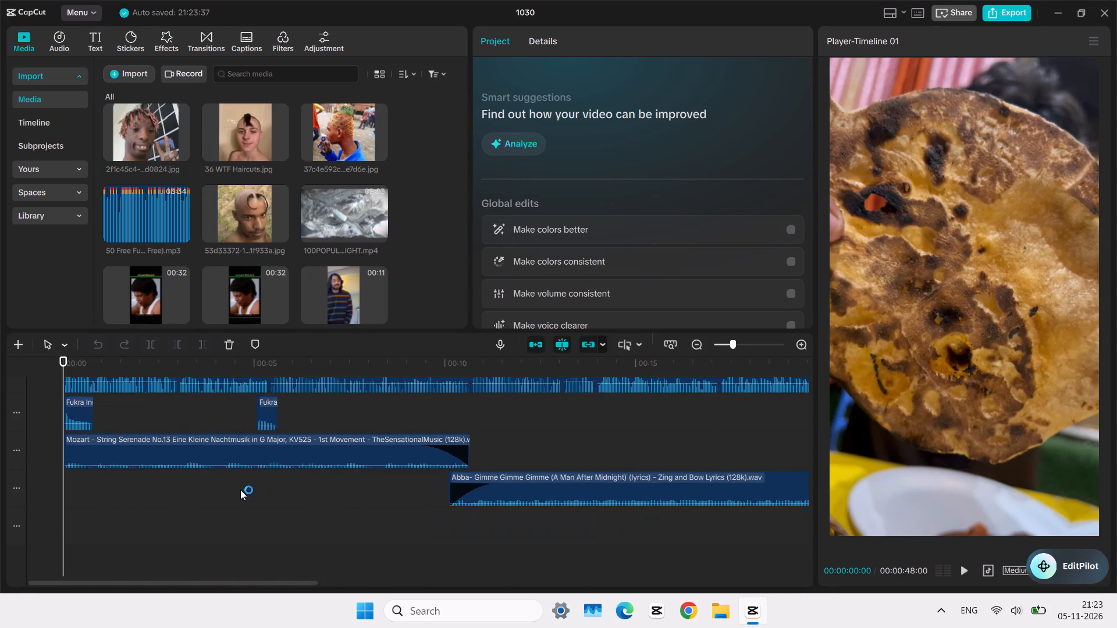
{"action": "scroll", "coordinate": [240, 490], "scroll_direction": "down", "scroll_amount": 9}
{"action": "scroll", "coordinate": [240, 490], "scroll_direction": "up", "scroll_amount": 10, "text": "ctrl"}
{"action": "scroll", "coordinate": [240, 490], "scroll_direction": "down", "scroll_amount": 20, "text": "ctrl"}
{"action": "scroll", "coordinate": [240, 490], "scroll_direction": "down", "scroll_amount": 13, "text": "ctrl"}
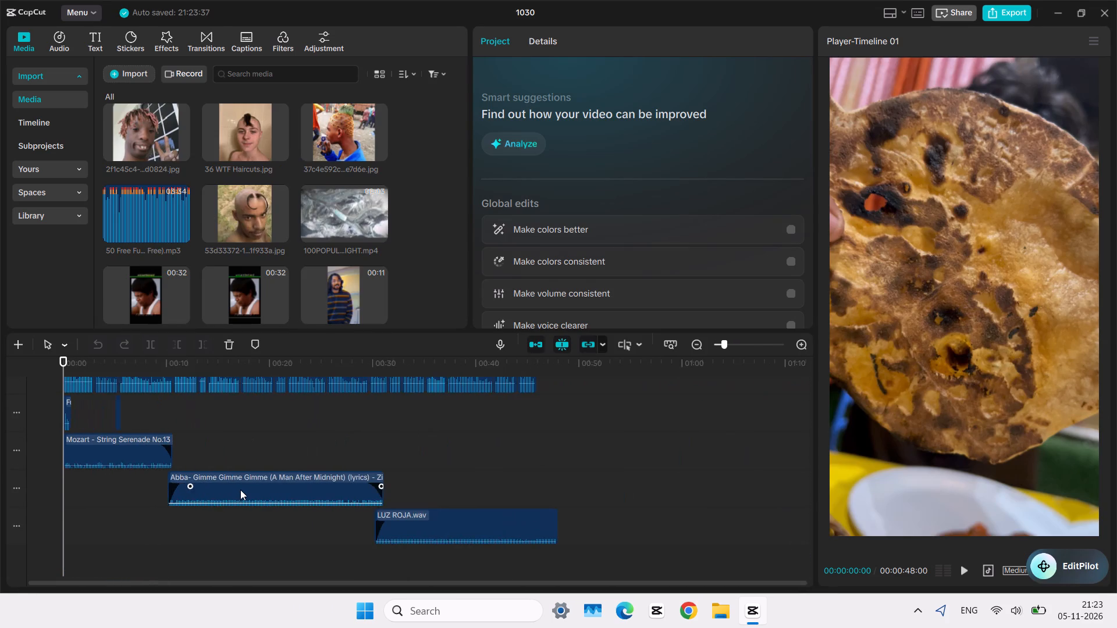
{"action": "scroll", "coordinate": [240, 490], "scroll_direction": "up", "scroll_amount": 6}
{"action": "left_click_drag", "start_coordinate": [435, 469], "coordinate": [51, 319]}
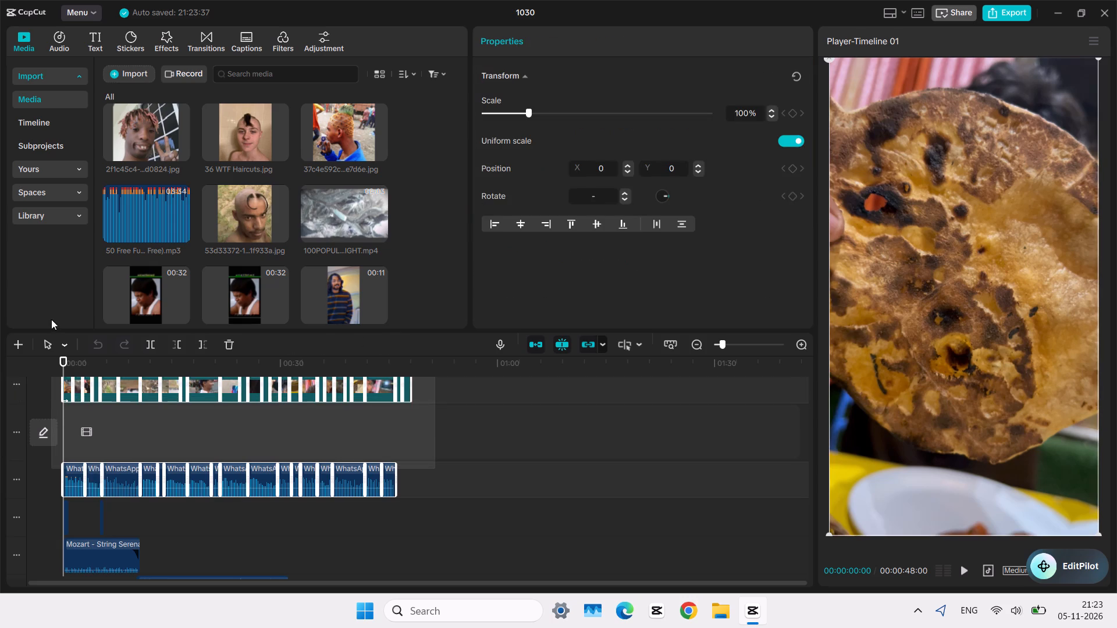
Delete the row of short video clips above the main track together with the row of WhatsApp audio clips beneath it.
{"action": "left_click_drag", "start_coordinate": [51, 319], "coordinate": [46, 277]}
{"action": "key", "text": "Delete"}
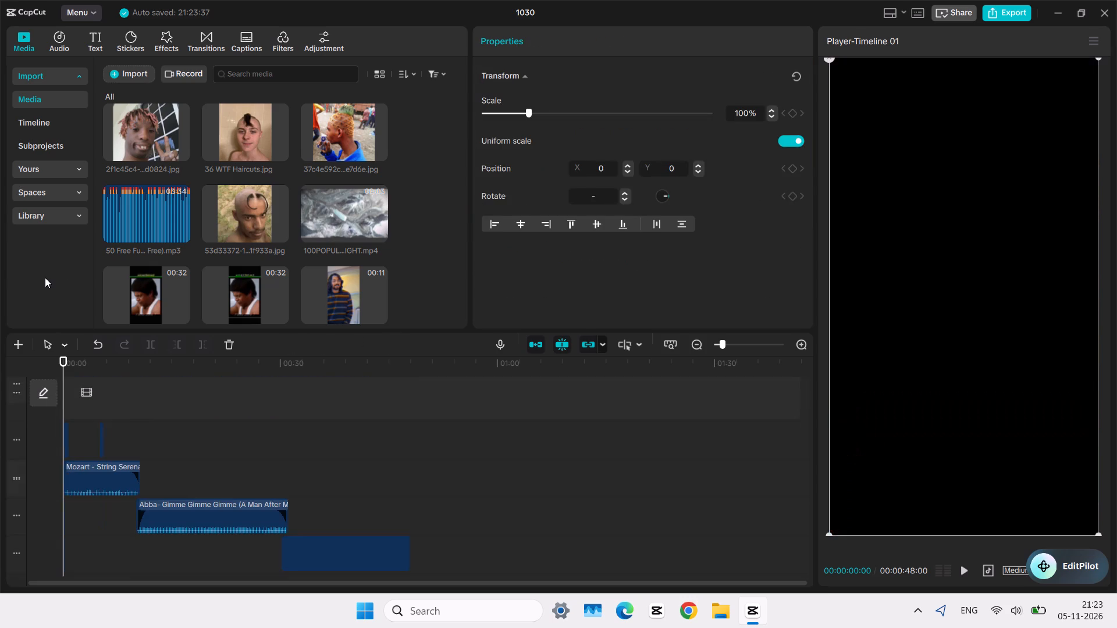
Look through the project's imported media, past the IMG_37xx clips and WhatsApp audio files, to the footage starting at IMG_9215.MOV.
{"action": "scroll", "coordinate": [151, 433], "scroll_direction": "up", "scroll_amount": 4}
{"action": "scroll", "coordinate": [243, 230], "scroll_direction": "down", "scroll_amount": 7}
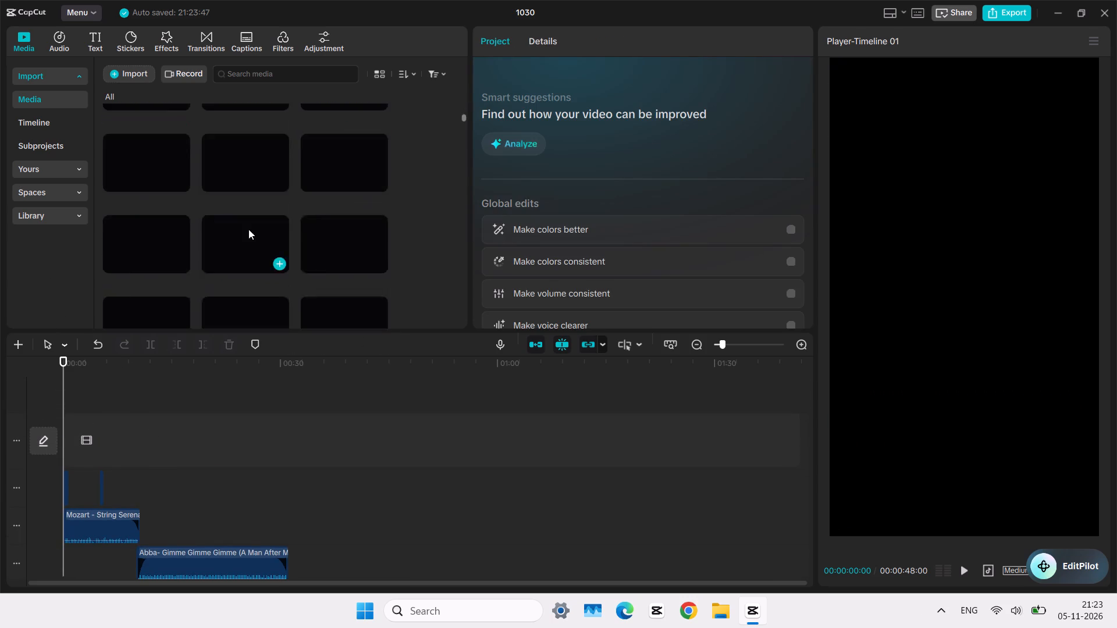
{"action": "scroll", "coordinate": [248, 229], "scroll_direction": "down", "scroll_amount": 20}
{"action": "scroll", "coordinate": [239, 204], "scroll_direction": "up", "scroll_amount": 1}
{"action": "scroll", "coordinate": [239, 204], "scroll_direction": "down", "scroll_amount": 15}
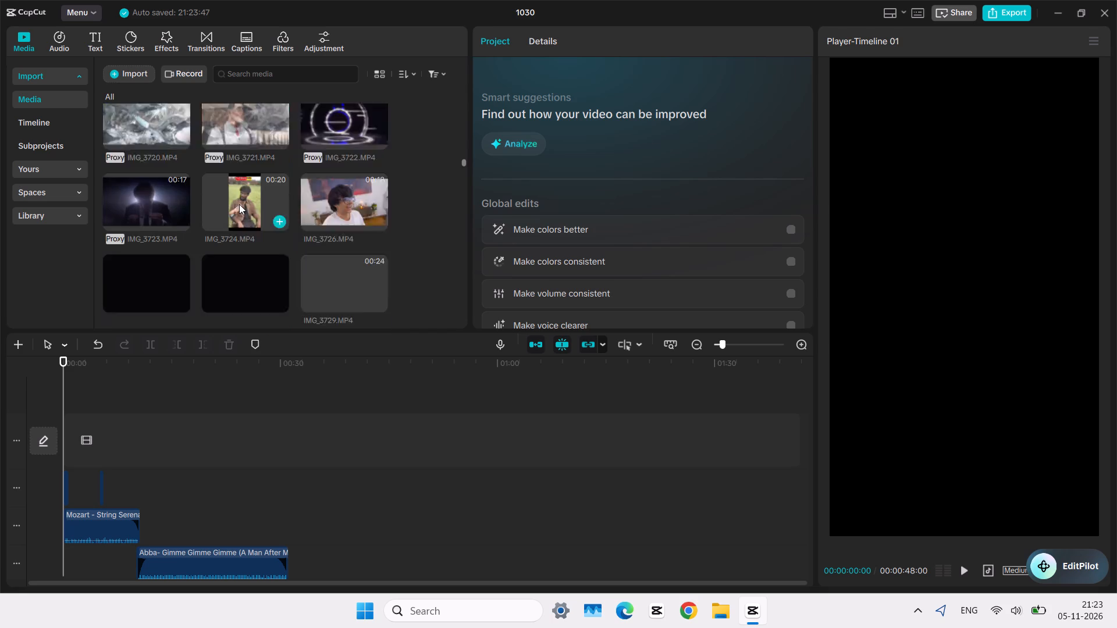
{"action": "scroll", "coordinate": [239, 204], "scroll_direction": "down", "scroll_amount": 13}
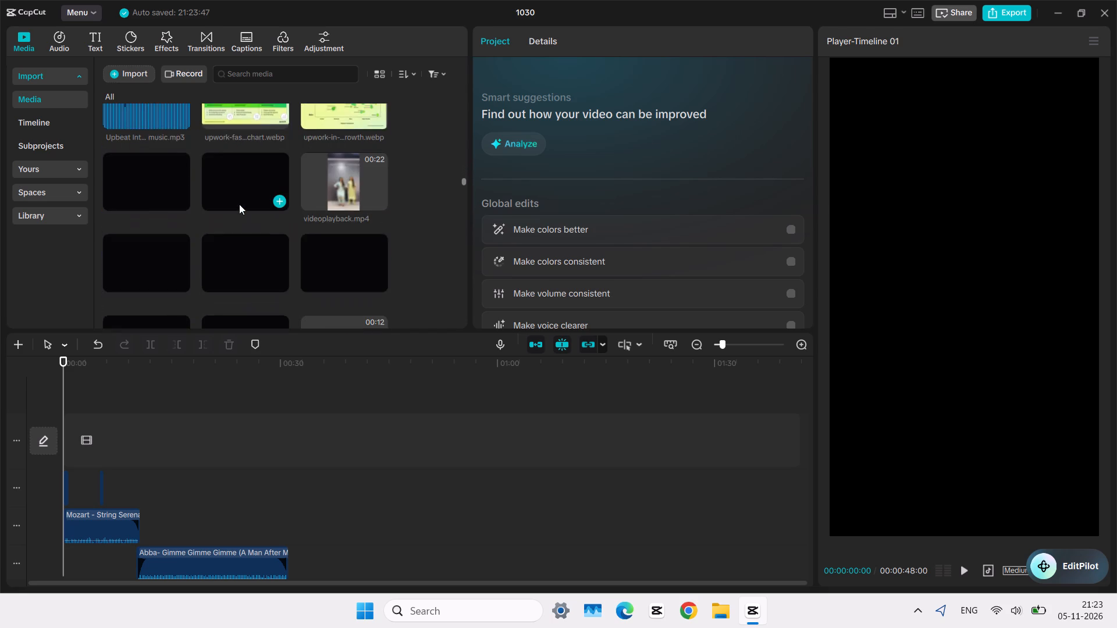
{"action": "scroll", "coordinate": [239, 204], "scroll_direction": "down", "scroll_amount": 13}
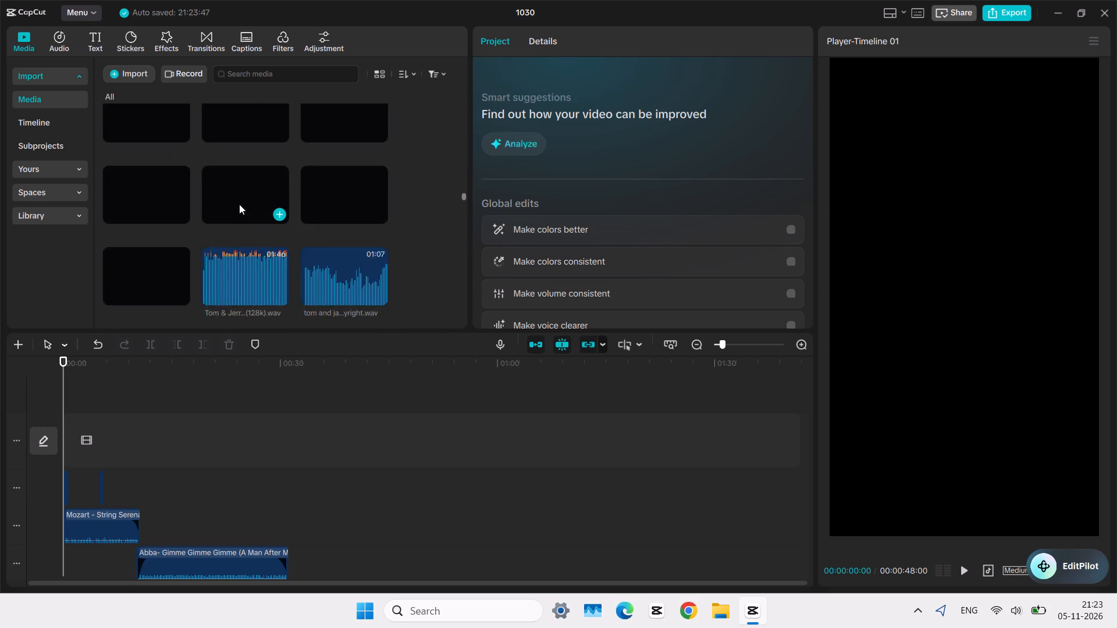
{"action": "scroll", "coordinate": [239, 204], "scroll_direction": "down", "scroll_amount": 14}
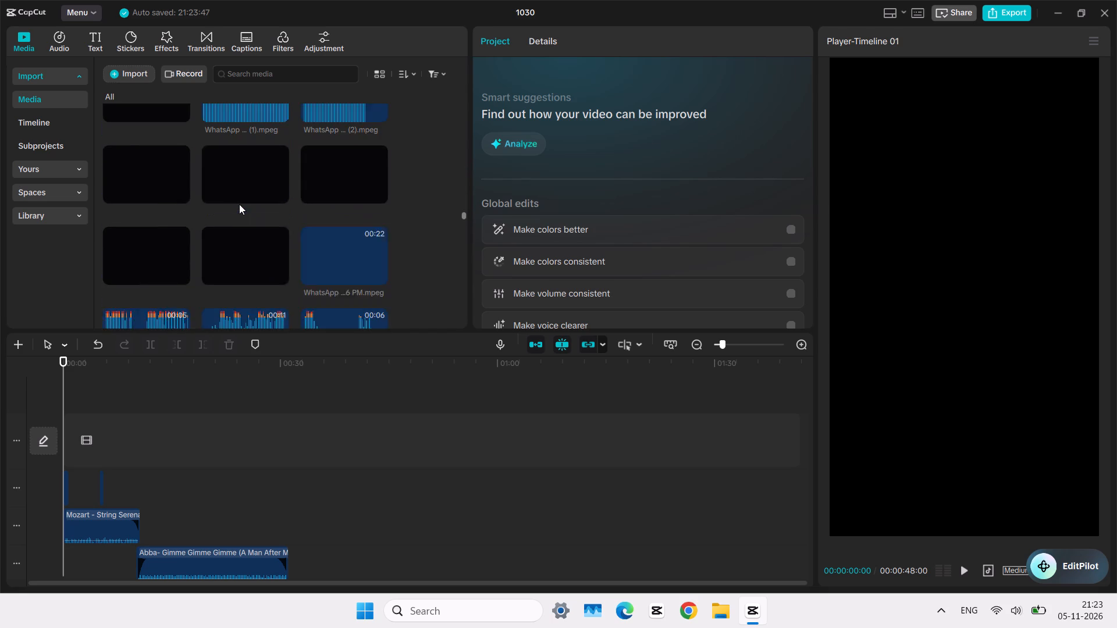
{"action": "scroll", "coordinate": [239, 204], "scroll_direction": "down", "scroll_amount": 12}
{"action": "scroll", "coordinate": [239, 204], "scroll_direction": "up", "scroll_amount": 4}
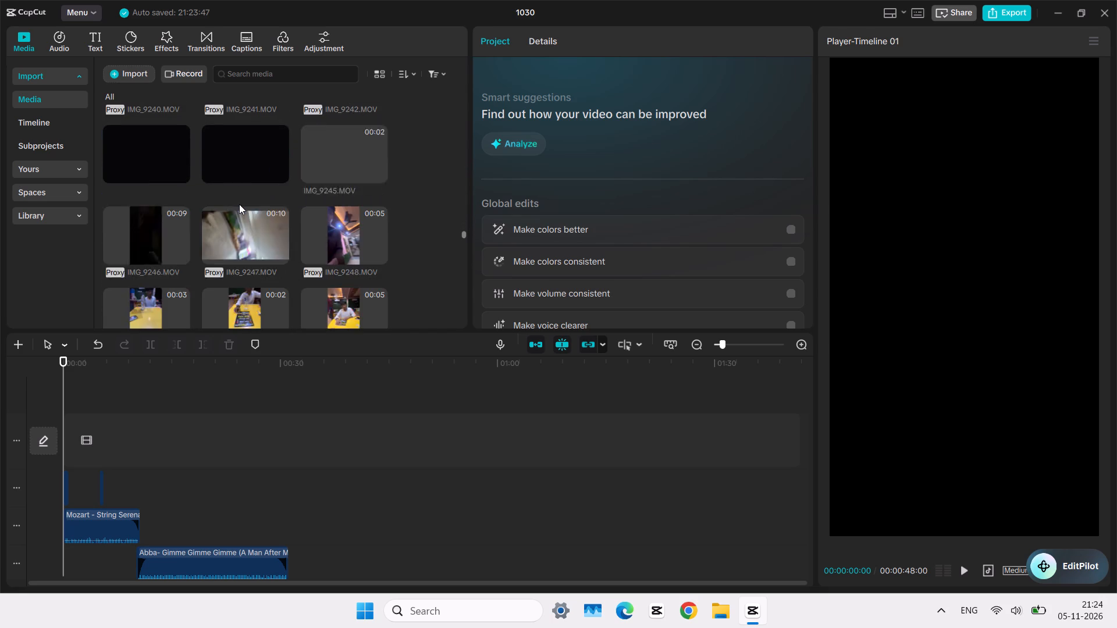
{"action": "scroll", "coordinate": [239, 204], "scroll_direction": "up", "scroll_amount": 3}
{"action": "scroll", "coordinate": [239, 204], "scroll_direction": "down", "scroll_amount": 1}
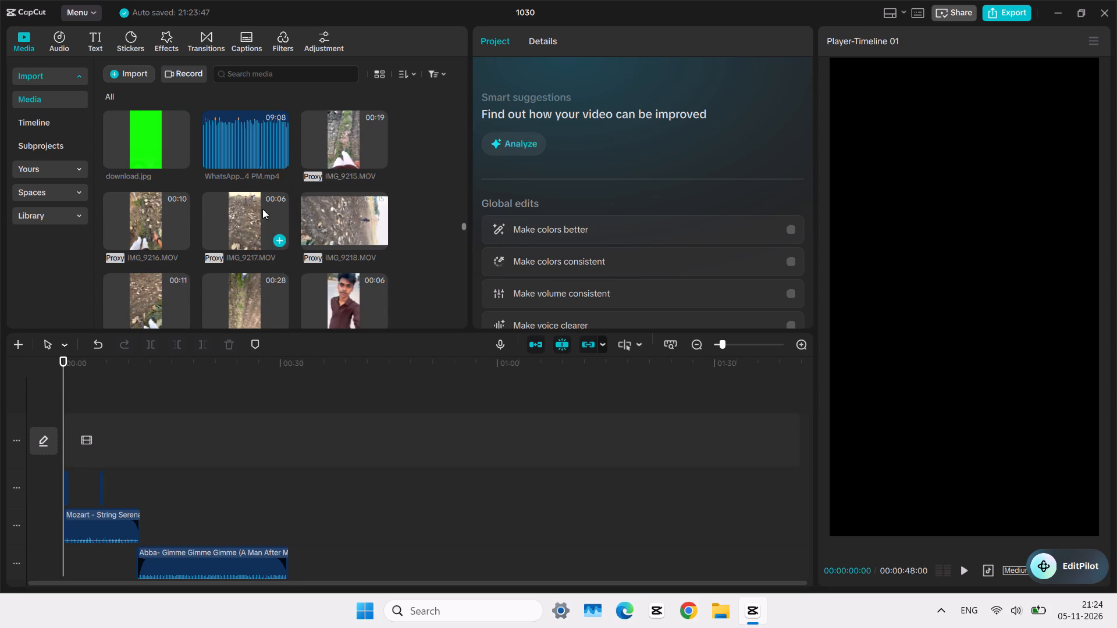
Preview the IMG_9215.MOV clip from the imported media at about 00:00:07:12.
{"action": "left_click", "coordinate": [346, 139]}
{"action": "left_click", "coordinate": [336, 153]}
Look through the imported phone footage from IMG_9219.MOV down to the clips around IMG_9341.MOV.
{"action": "scroll", "coordinate": [296, 263], "scroll_direction": "down", "scroll_amount": 3}
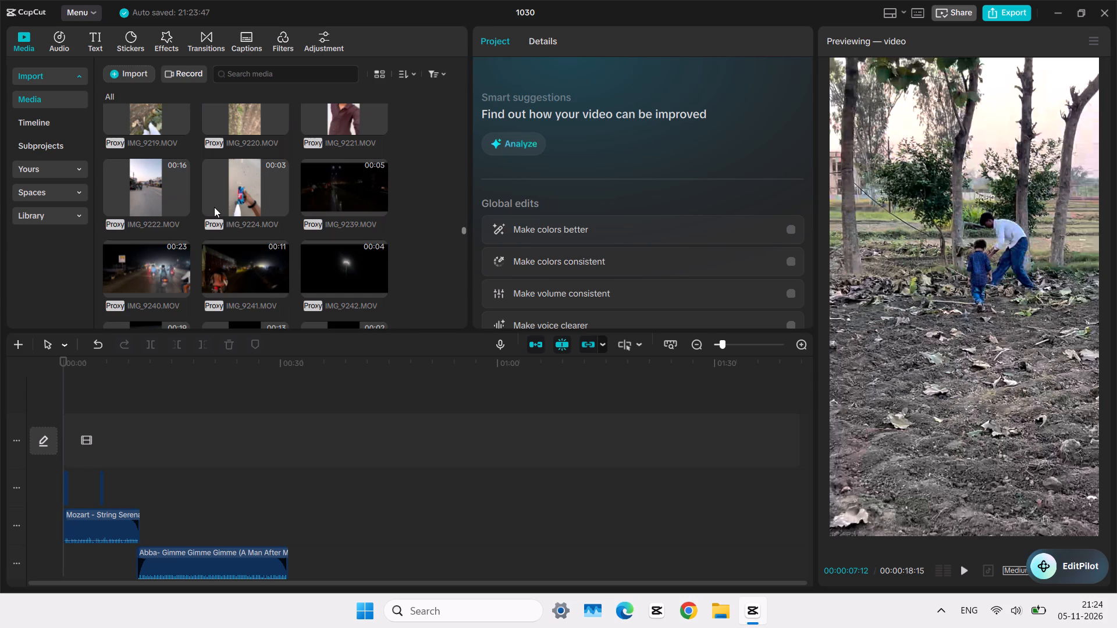
{"action": "scroll", "coordinate": [214, 207], "scroll_direction": "up", "scroll_amount": 1}
{"action": "scroll", "coordinate": [198, 209], "scroll_direction": "down", "scroll_amount": 2}
{"action": "scroll", "coordinate": [130, 234], "scroll_direction": "down", "scroll_amount": 2}
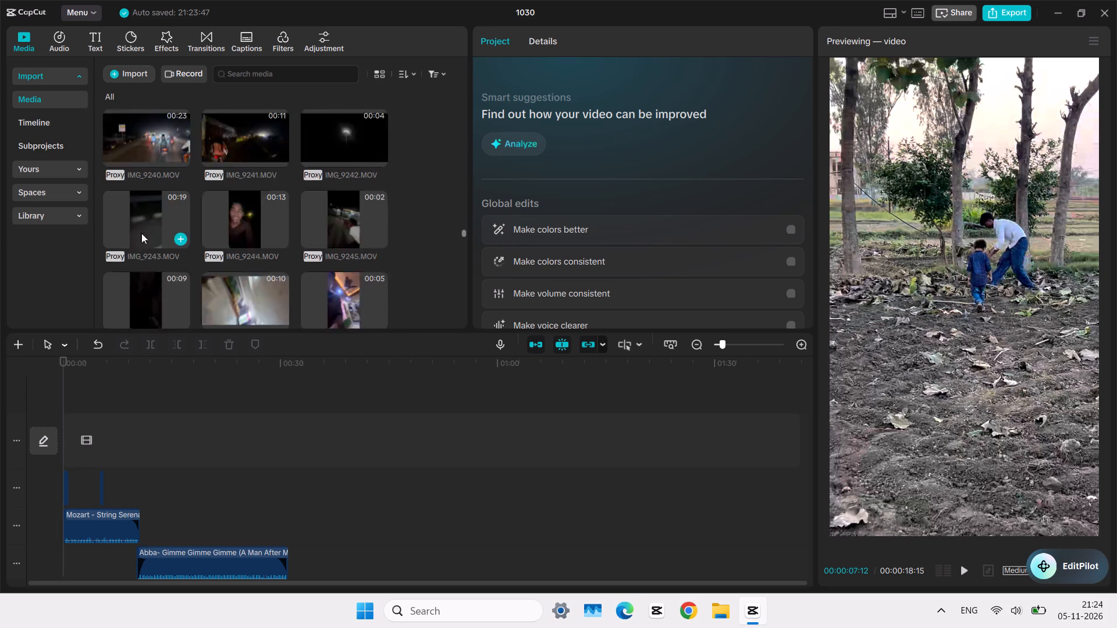
{"action": "scroll", "coordinate": [190, 226], "scroll_direction": "down", "scroll_amount": 6}
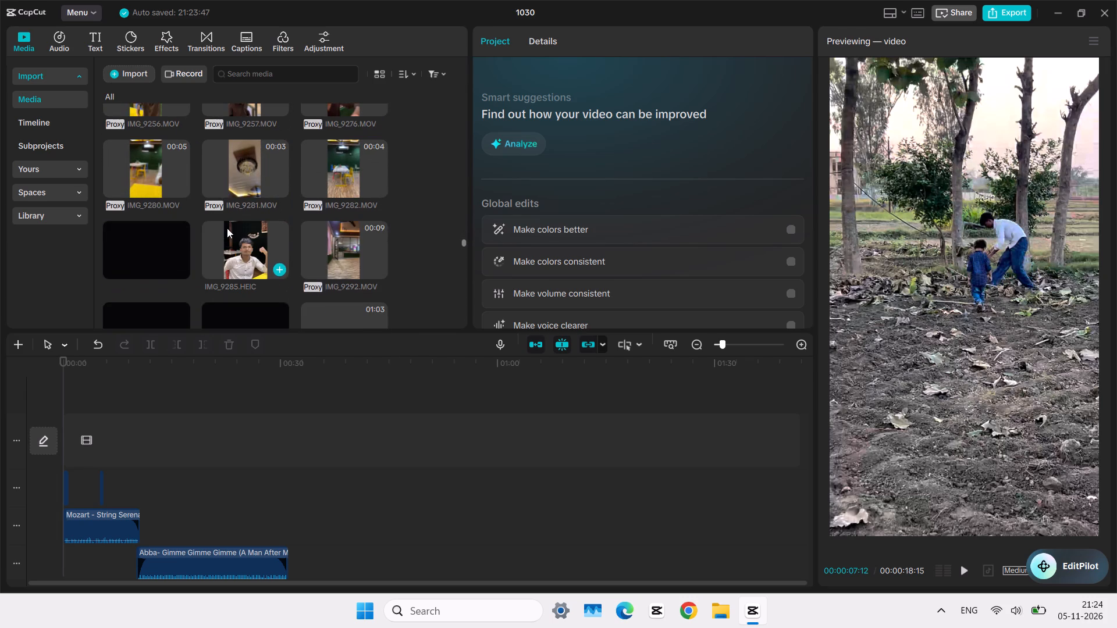
{"action": "scroll", "coordinate": [226, 230], "scroll_direction": "down", "scroll_amount": 2}
{"action": "scroll", "coordinate": [258, 195], "scroll_direction": "down", "scroll_amount": 2}
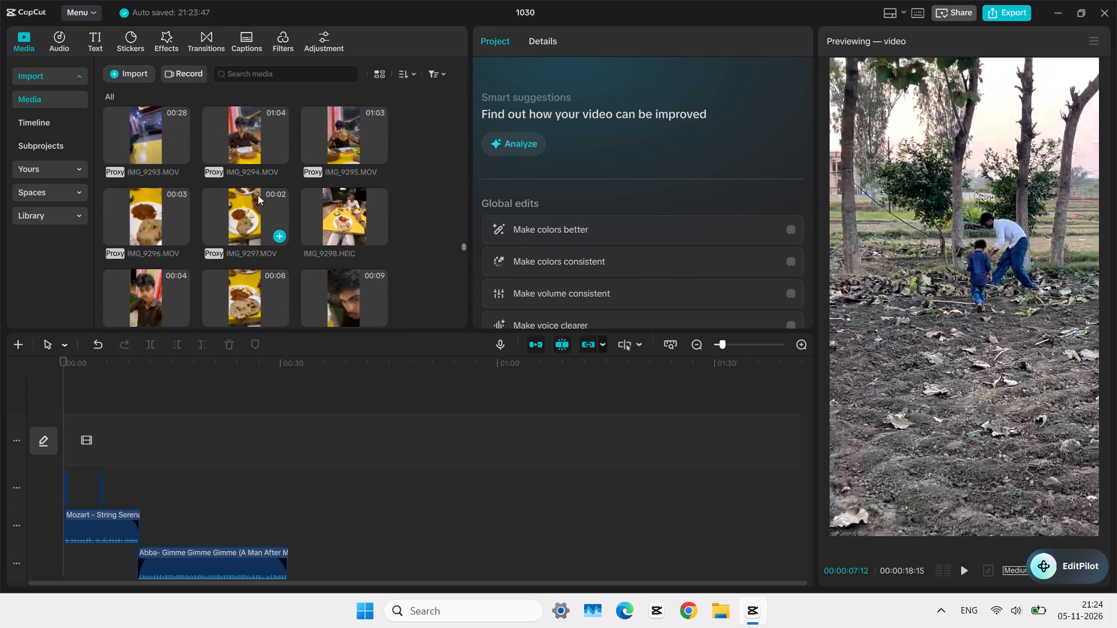
{"action": "scroll", "coordinate": [251, 202], "scroll_direction": "down", "scroll_amount": 4}
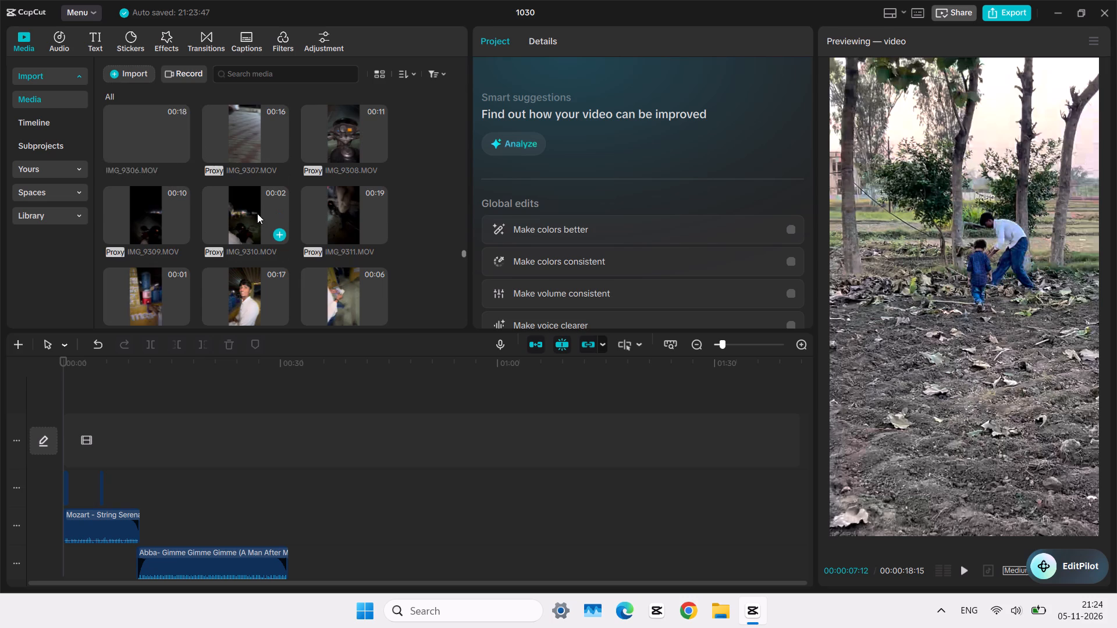
{"action": "scroll", "coordinate": [257, 213], "scroll_direction": "down", "scroll_amount": 4}
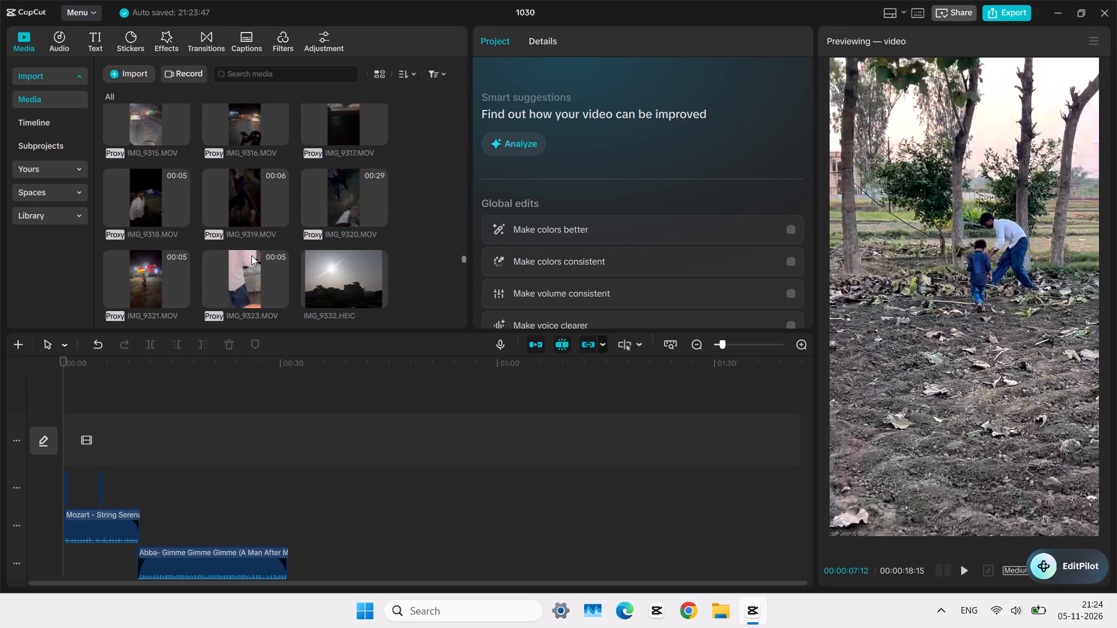
{"action": "scroll", "coordinate": [166, 216], "scroll_direction": "down", "scroll_amount": 2}
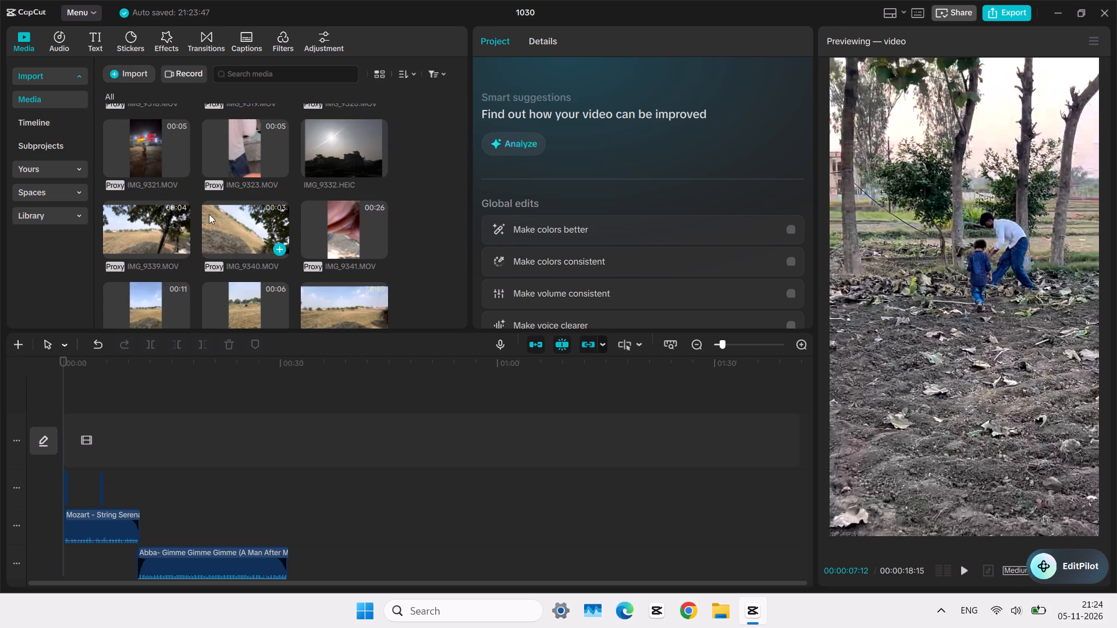
Preview the field and building clips IMG_9339, IMG_9340, IMG_9343 and IMG_9345 in the media library.
{"action": "left_click", "coordinate": [158, 219]}
{"action": "left_click", "coordinate": [167, 221]}
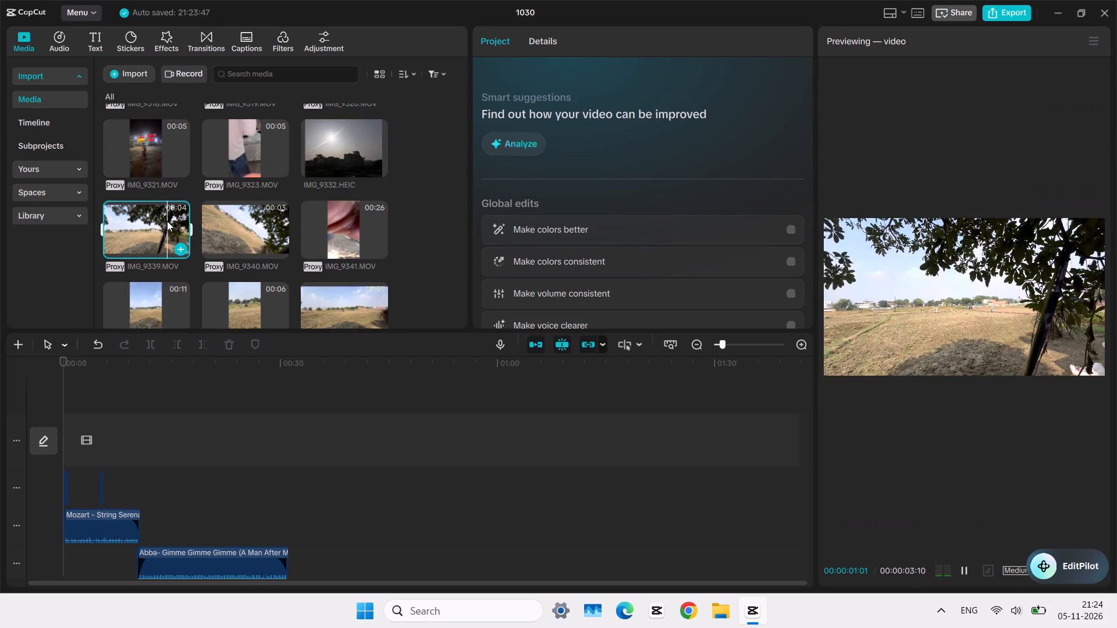
{"action": "left_click", "coordinate": [252, 223]}
{"action": "scroll", "coordinate": [252, 234], "scroll_direction": "down", "scroll_amount": 1}
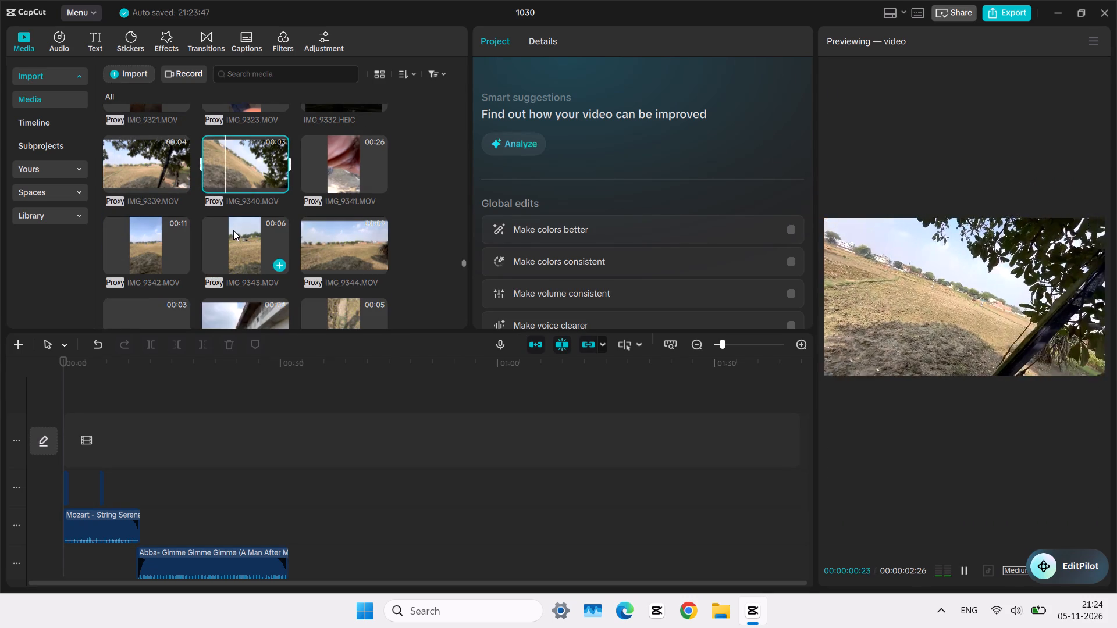
{"action": "left_click", "coordinate": [233, 231]}
{"action": "left_click", "coordinate": [233, 230]}
{"action": "scroll", "coordinate": [233, 235], "scroll_direction": "down", "scroll_amount": 1}
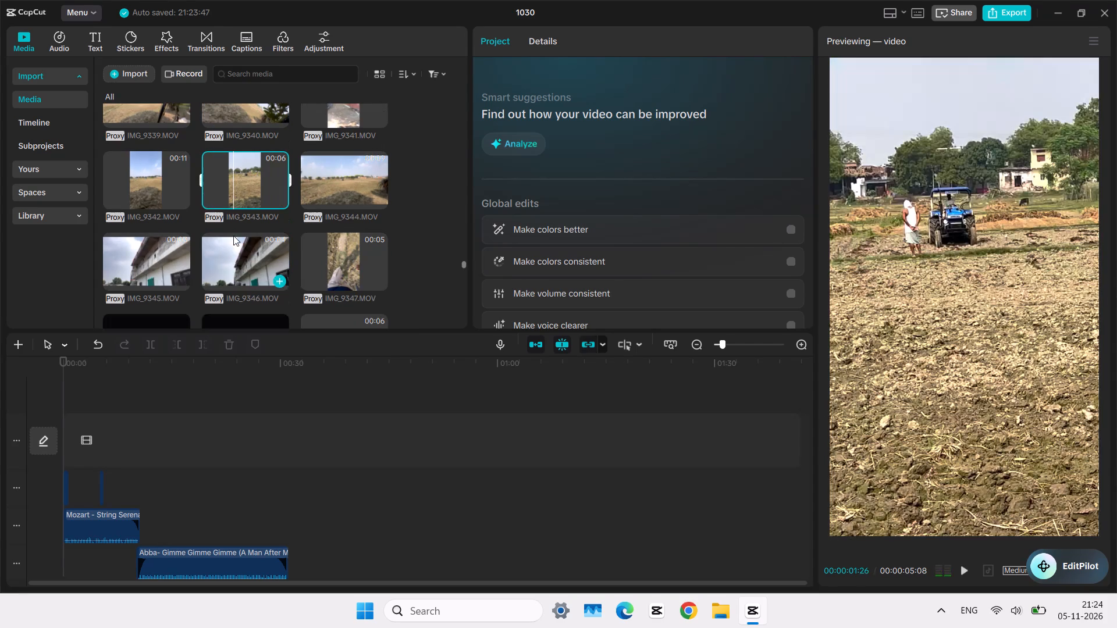
{"action": "left_click", "coordinate": [146, 259]}
{"action": "left_click", "coordinate": [161, 261]}
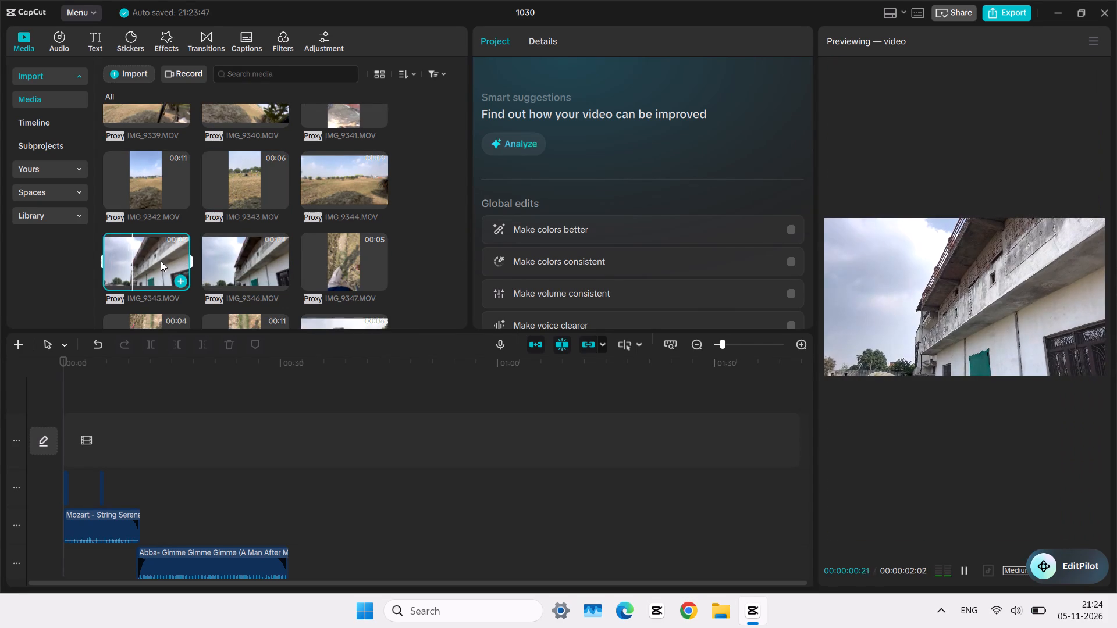
Search the rest of the media library for suitable farm footage, down to its last files.
{"action": "scroll", "coordinate": [216, 254], "scroll_direction": "down", "scroll_amount": 5}
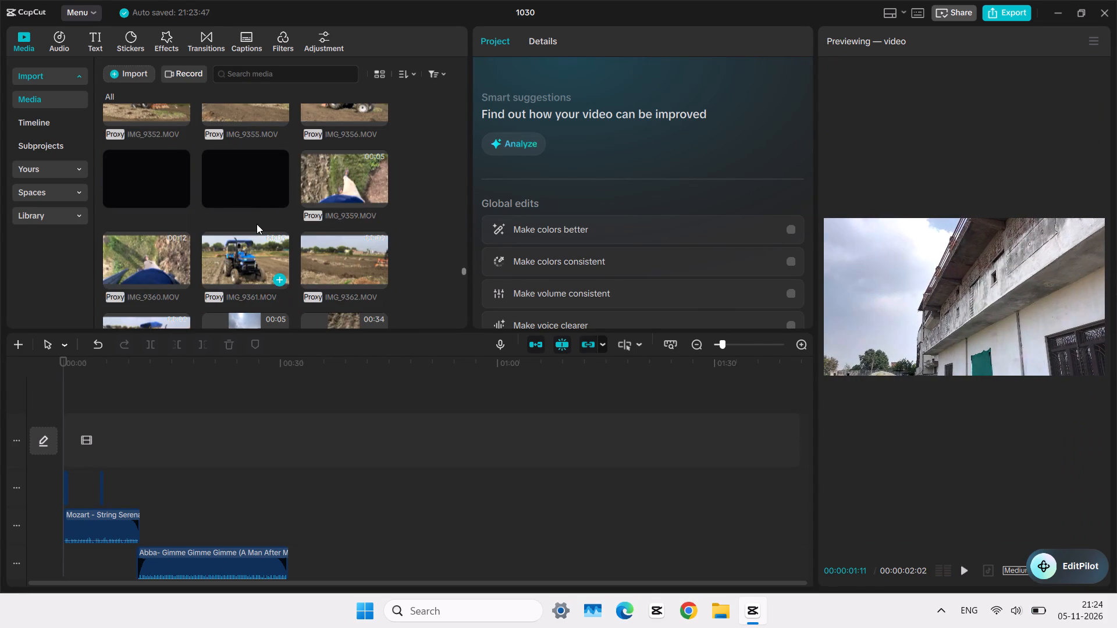
{"action": "scroll", "coordinate": [257, 224], "scroll_direction": "down", "scroll_amount": 5}
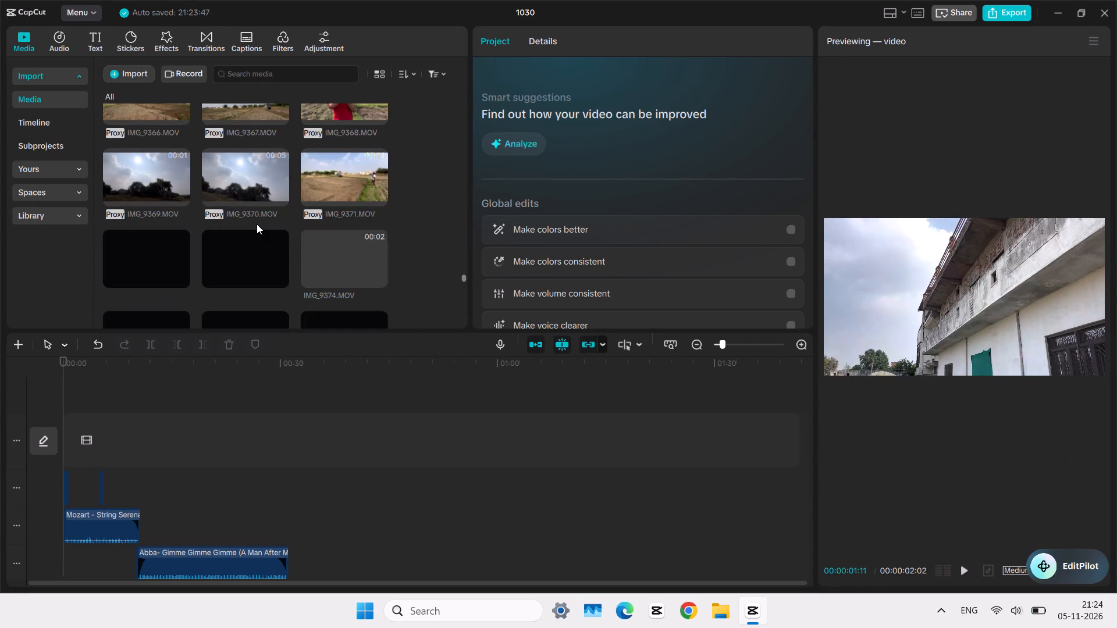
{"action": "scroll", "coordinate": [257, 224], "scroll_direction": "down", "scroll_amount": 2}
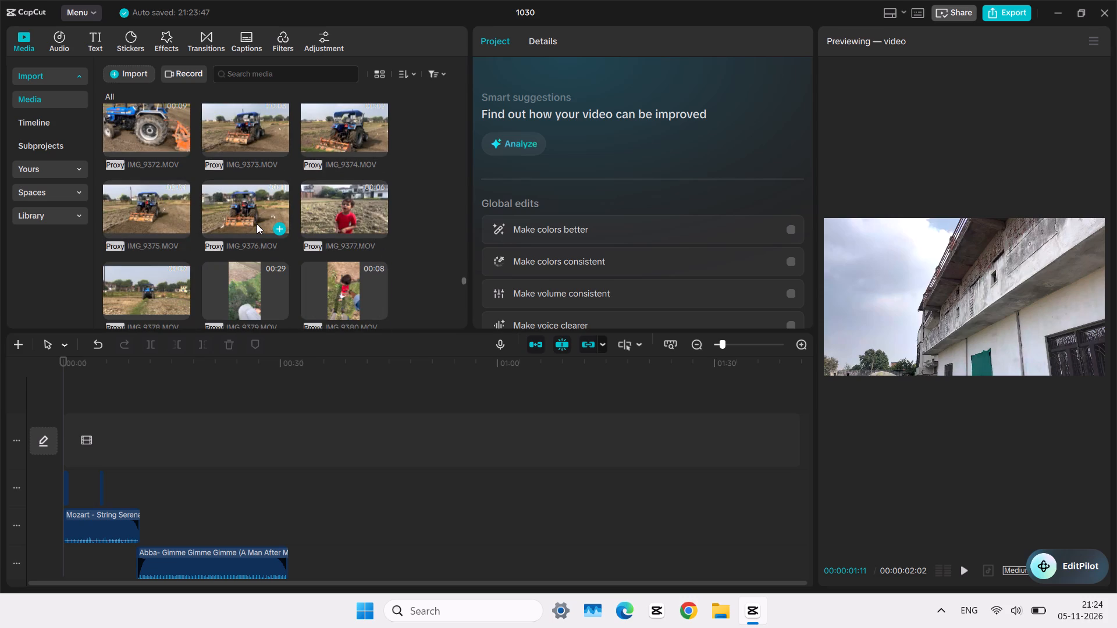
{"action": "scroll", "coordinate": [258, 227], "scroll_direction": "down", "scroll_amount": 4}
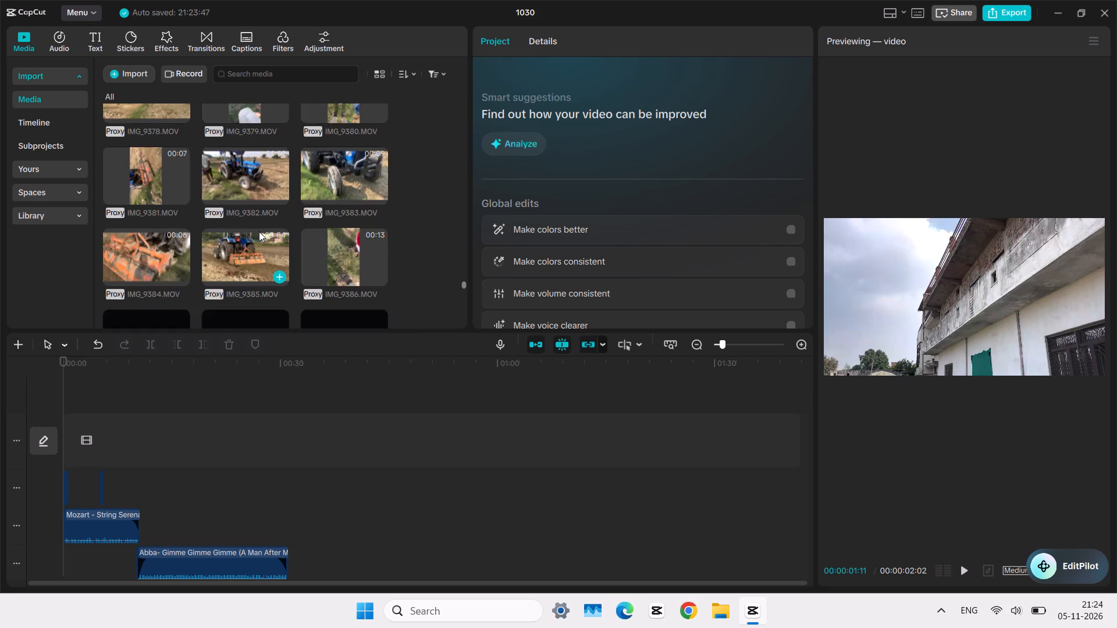
{"action": "scroll", "coordinate": [225, 210], "scroll_direction": "down", "scroll_amount": 3}
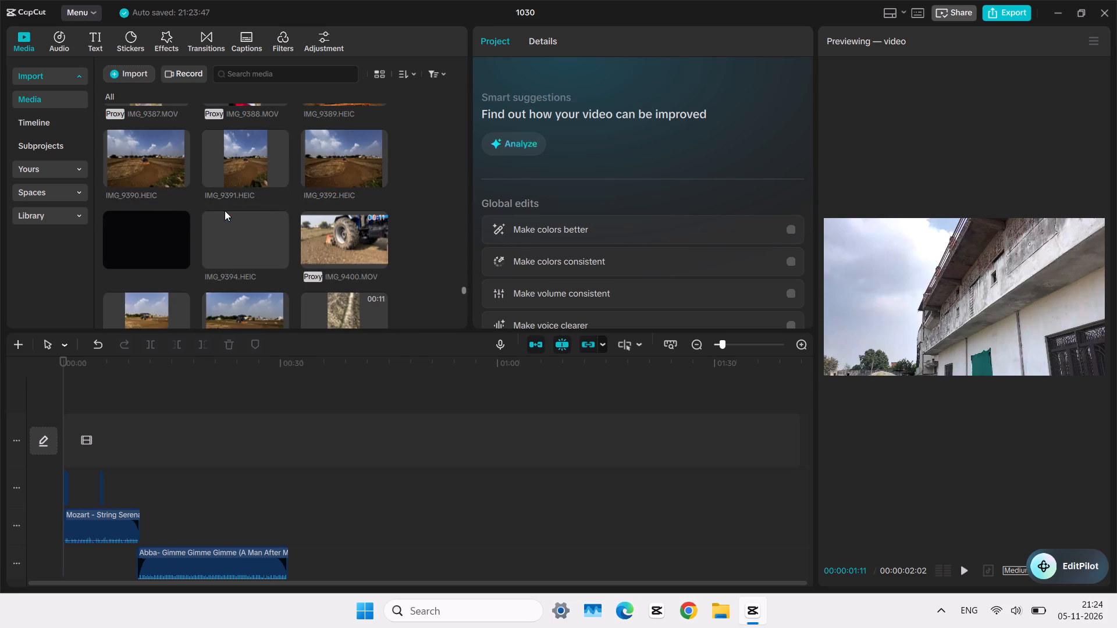
{"action": "scroll", "coordinate": [225, 210], "scroll_direction": "down", "scroll_amount": 6}
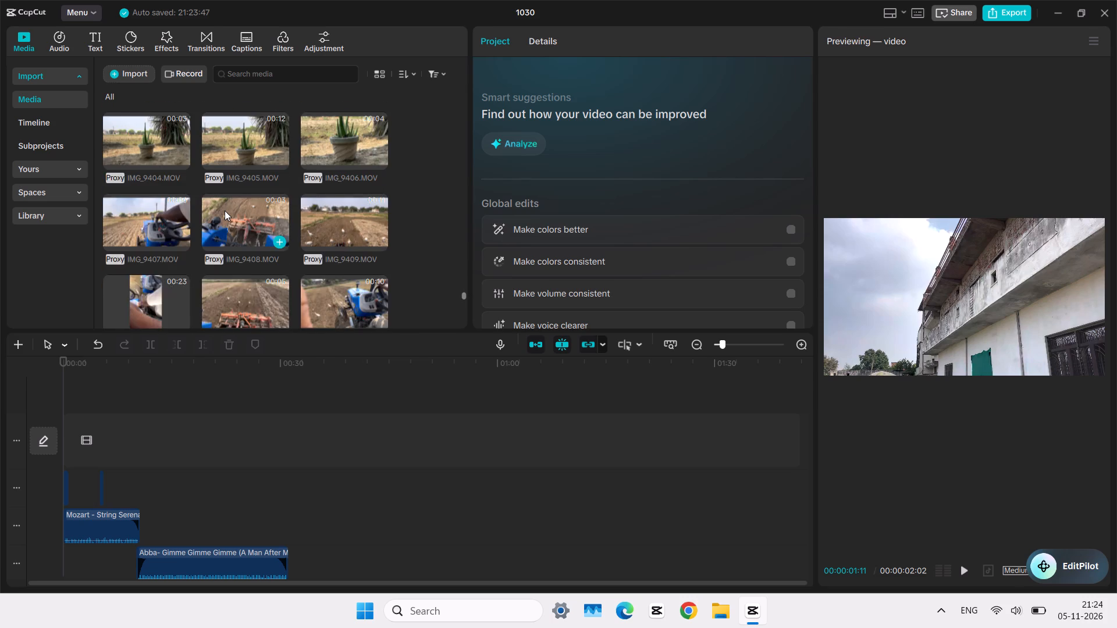
{"action": "scroll", "coordinate": [225, 210], "scroll_direction": "down", "scroll_amount": 1}
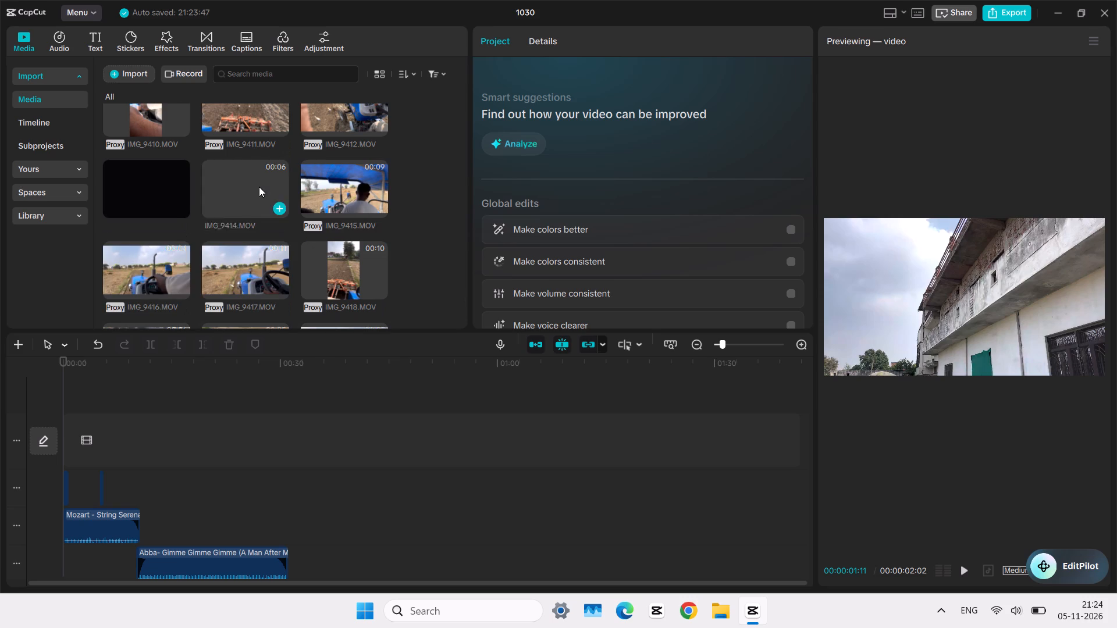
{"action": "scroll", "coordinate": [259, 187], "scroll_direction": "down", "scroll_amount": 9}
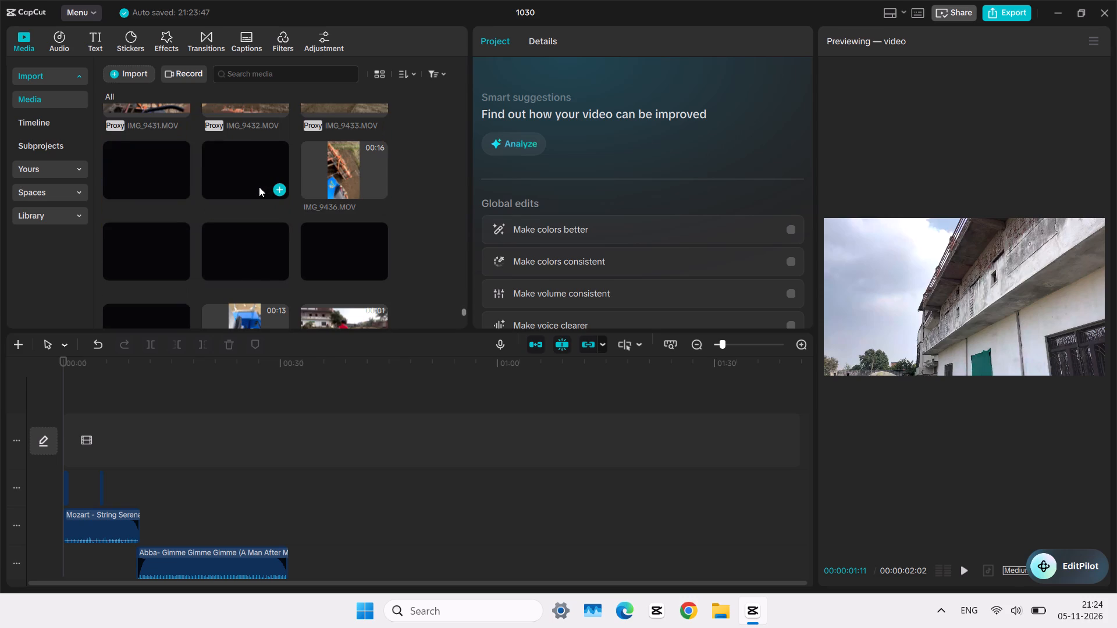
{"action": "scroll", "coordinate": [259, 187], "scroll_direction": "down", "scroll_amount": 3}
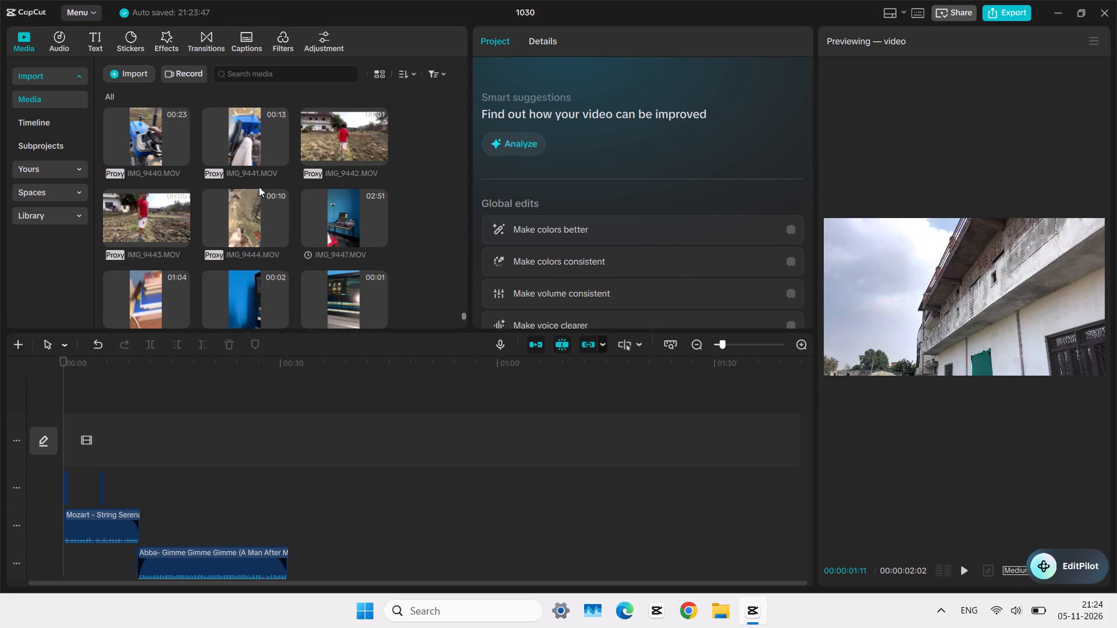
{"action": "scroll", "coordinate": [331, 202], "scroll_direction": "down", "scroll_amount": 2}
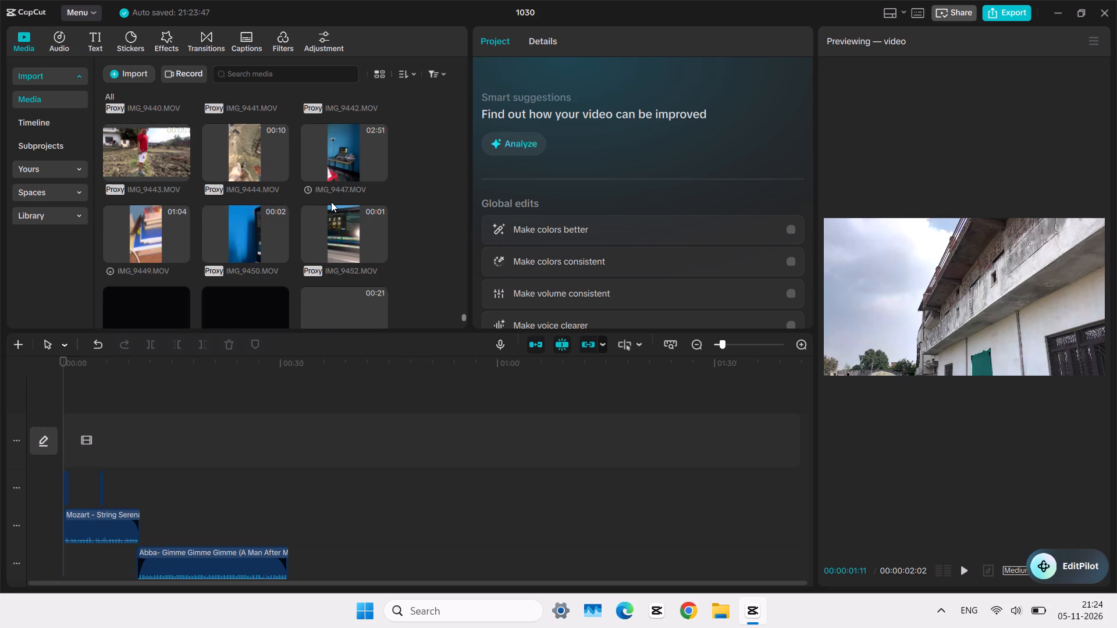
{"action": "scroll", "coordinate": [331, 202], "scroll_direction": "down", "scroll_amount": 2}
{"action": "scroll", "coordinate": [331, 202], "scroll_direction": "up", "scroll_amount": 1}
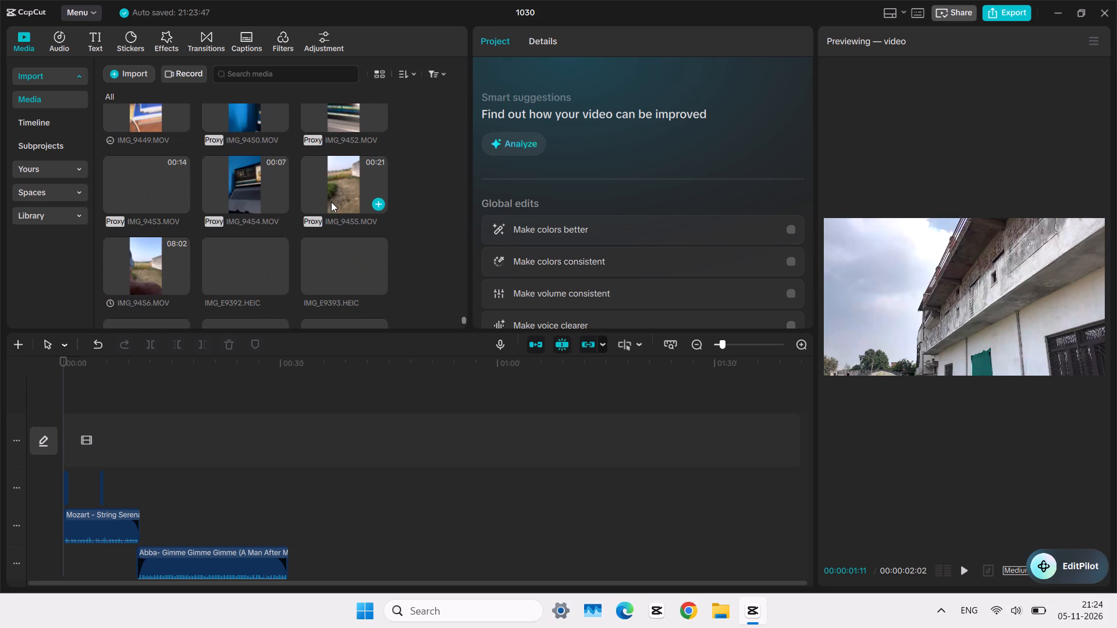
{"action": "scroll", "coordinate": [331, 202], "scroll_direction": "down", "scroll_amount": 3}
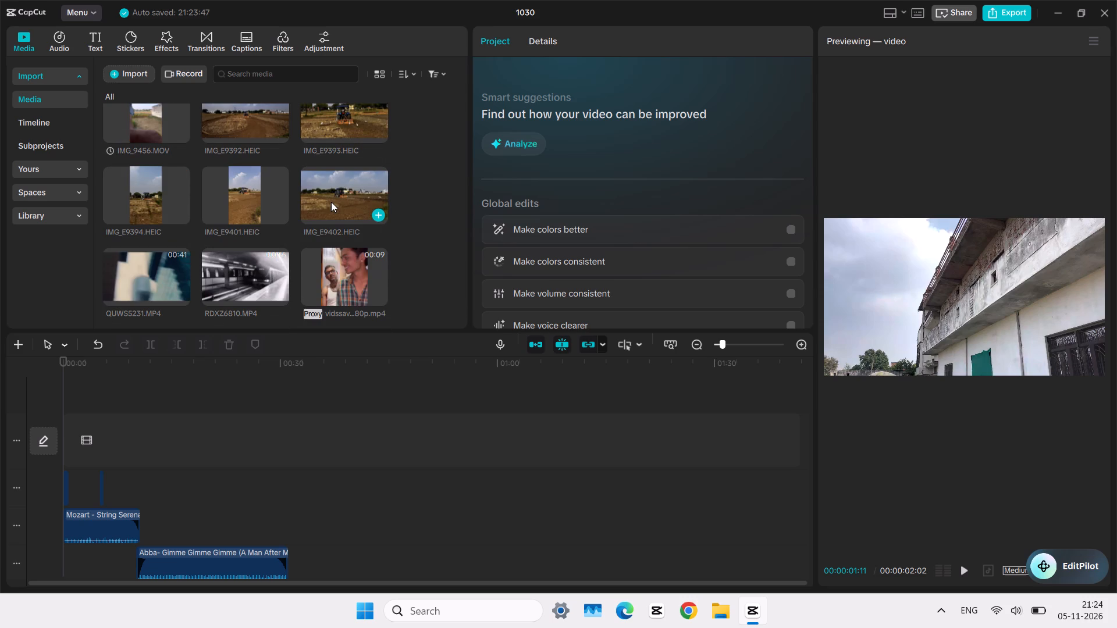
Preview IMG_9456.MOV and place it at the start of the empty main video track.
{"action": "left_click", "coordinate": [129, 122]}
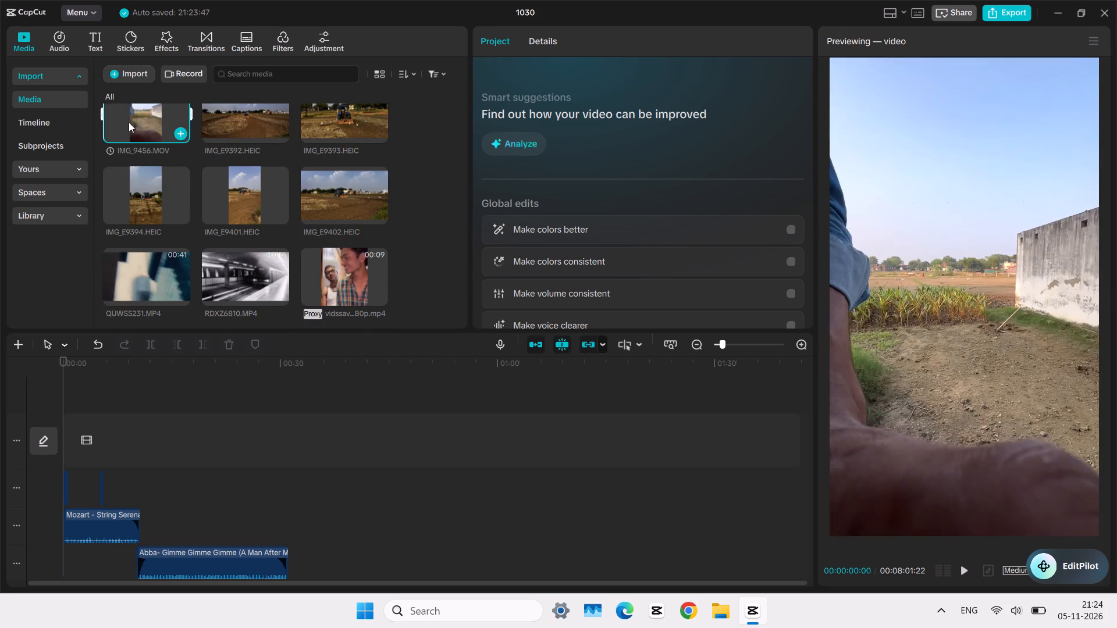
{"action": "scroll", "coordinate": [120, 162], "scroll_direction": "up", "scroll_amount": 1}
{"action": "left_click", "coordinate": [122, 166]}
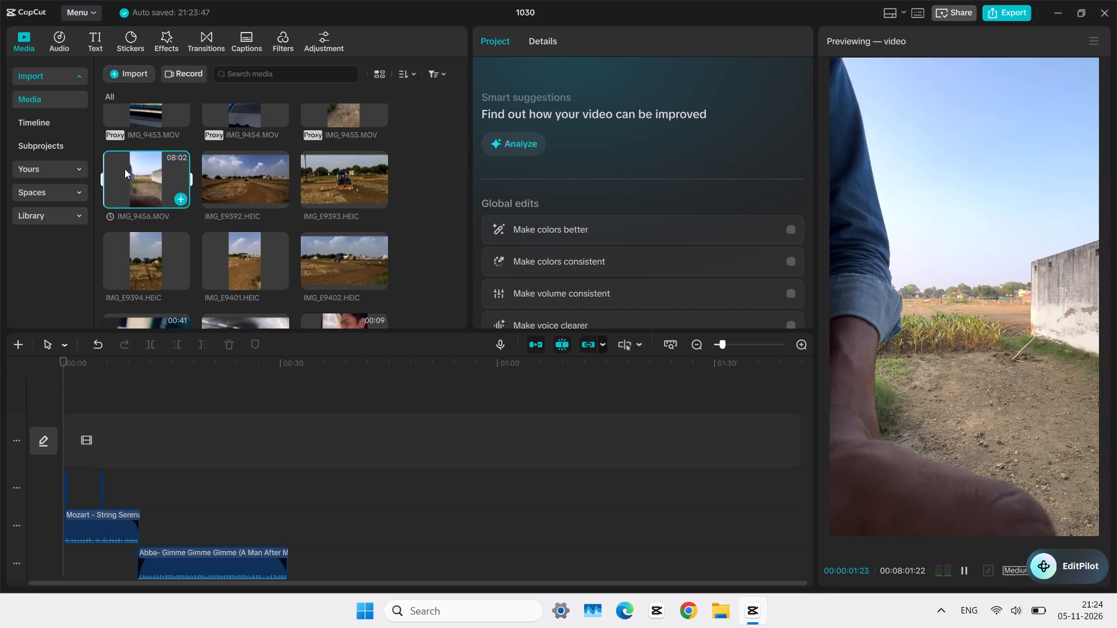
{"action": "left_click_drag", "start_coordinate": [156, 176], "coordinate": [118, 418]}
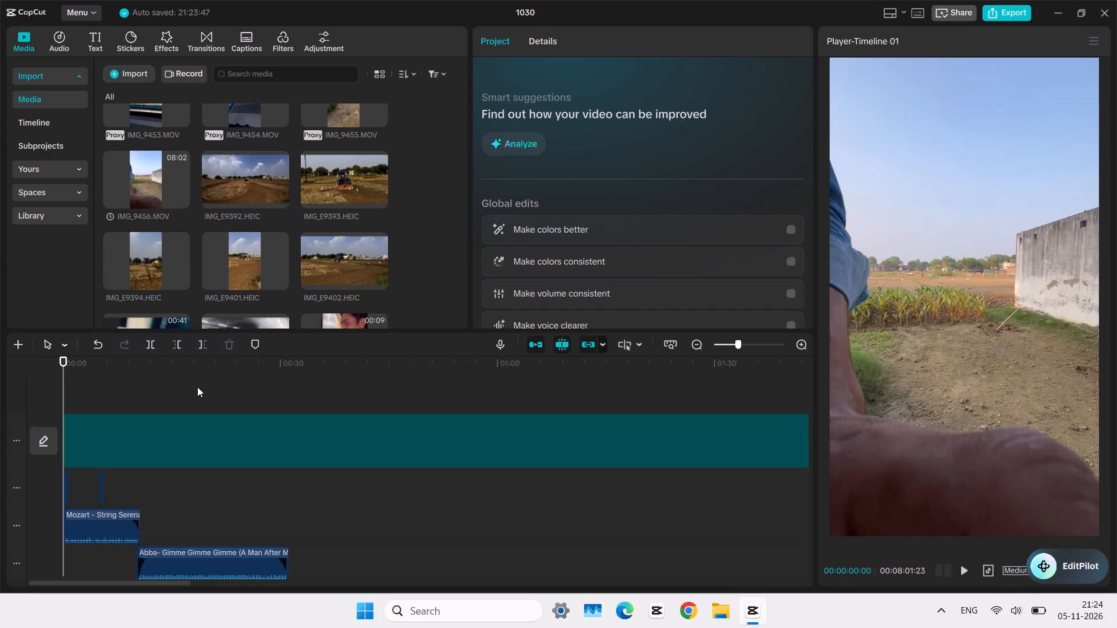
Delete all remaining audio clips below the video, including the Fukra, Mozart, Abba and LUZ ROJA clips.
{"action": "left_click_drag", "start_coordinate": [140, 463], "coordinate": [89, 472]}
{"action": "double_click", "coordinate": [157, 483]}
{"action": "scroll", "coordinate": [193, 492], "scroll_direction": "down", "scroll_amount": 3}
{"action": "scroll", "coordinate": [223, 478], "scroll_direction": "up", "scroll_amount": 3}
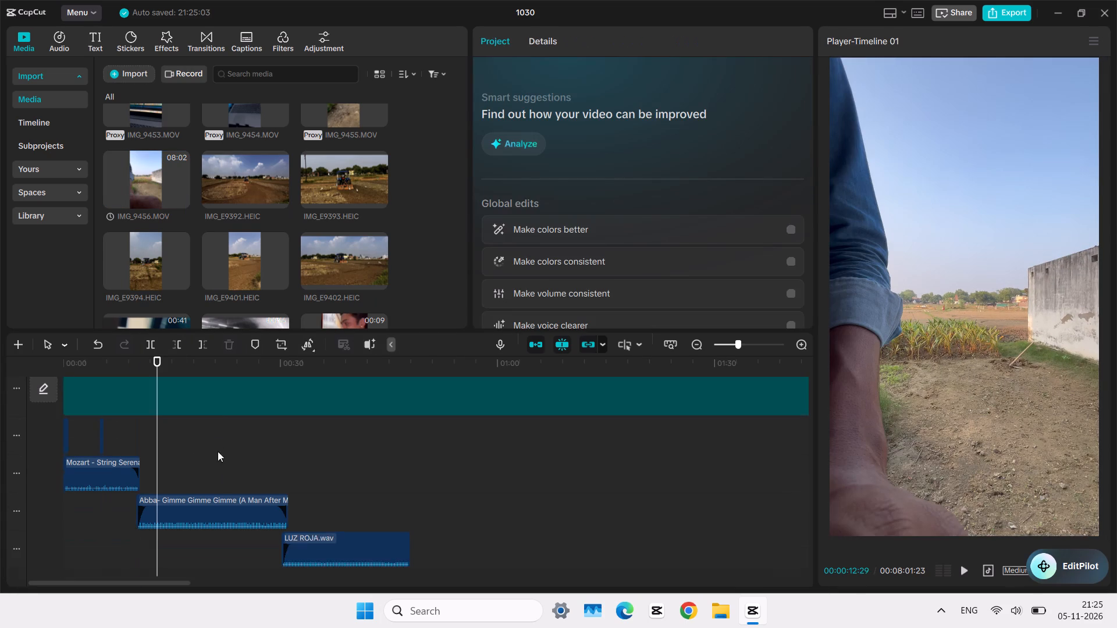
{"action": "scroll", "coordinate": [300, 480], "scroll_direction": "down", "scroll_amount": 2}
{"action": "scroll", "coordinate": [400, 492], "scroll_direction": "down", "scroll_amount": 4}
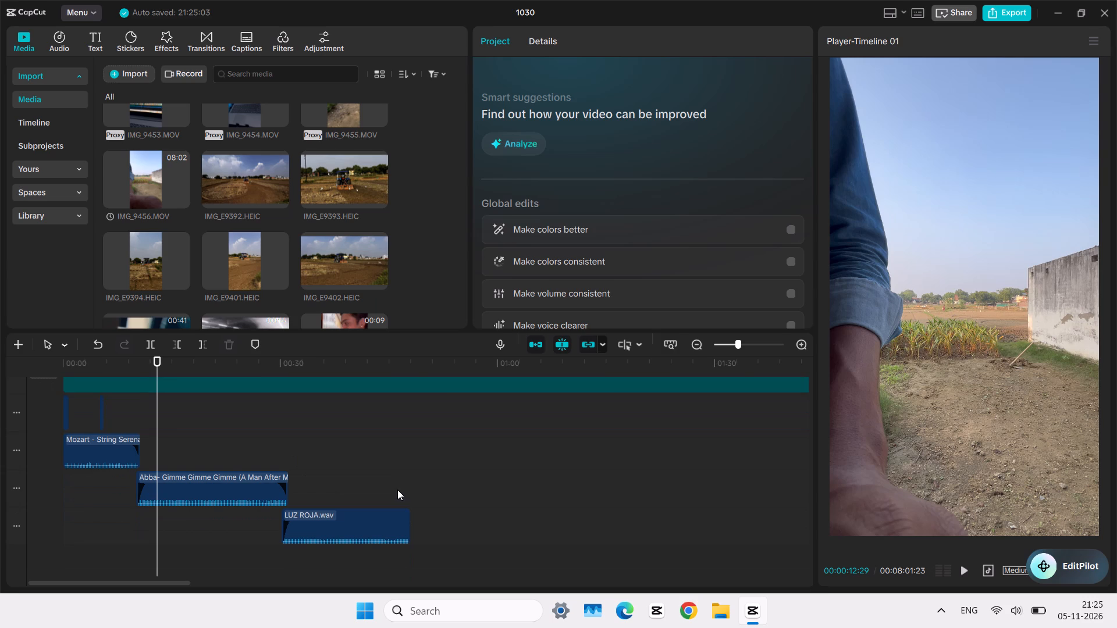
{"action": "left_click_drag", "start_coordinate": [446, 522], "coordinate": [73, 412]}
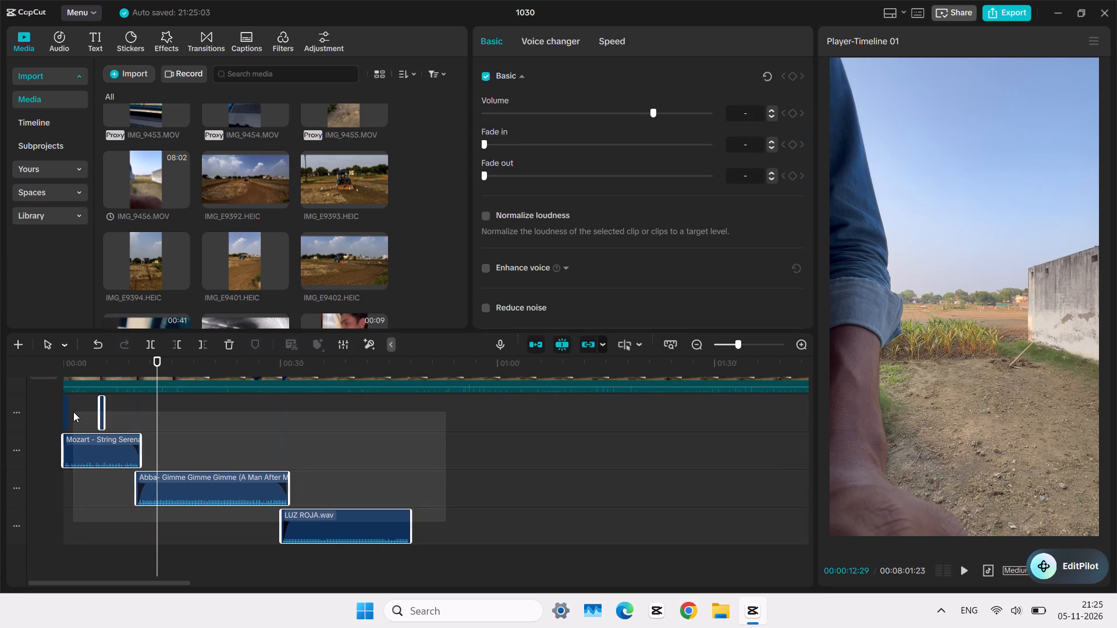
{"action": "left_click_drag", "start_coordinate": [73, 412], "coordinate": [56, 412]}
{"action": "key", "text": "Delete"}
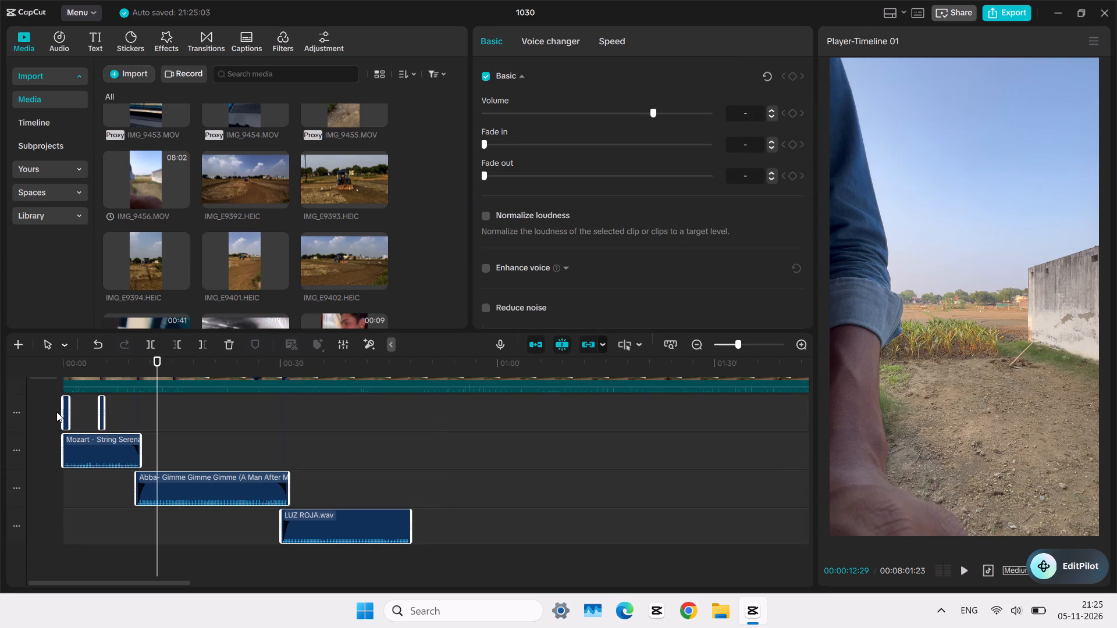
Move the playhead to about 00:01:02 on the IMG_9456.MOV clip and check its playback there.
{"action": "left_click", "coordinate": [63, 415]}
{"action": "left_click_drag", "start_coordinate": [165, 399], "coordinate": [196, 403]}
{"action": "double_click", "coordinate": [365, 427]}
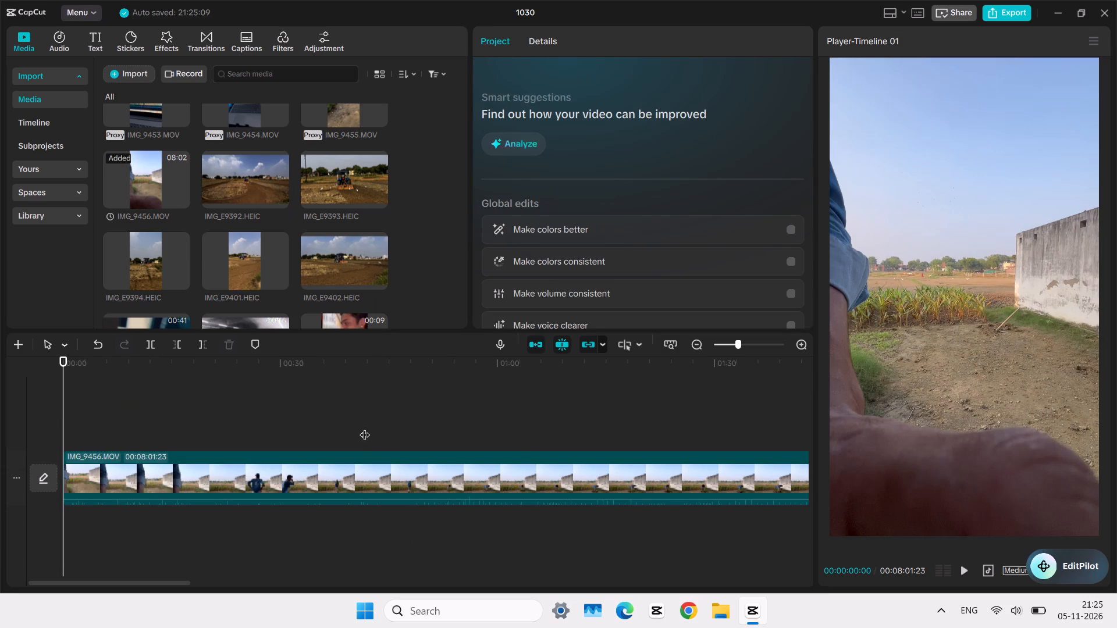
{"action": "left_click", "coordinate": [518, 413]}
{"action": "key", "text": "space"}
{"action": "key", "text": "space"}
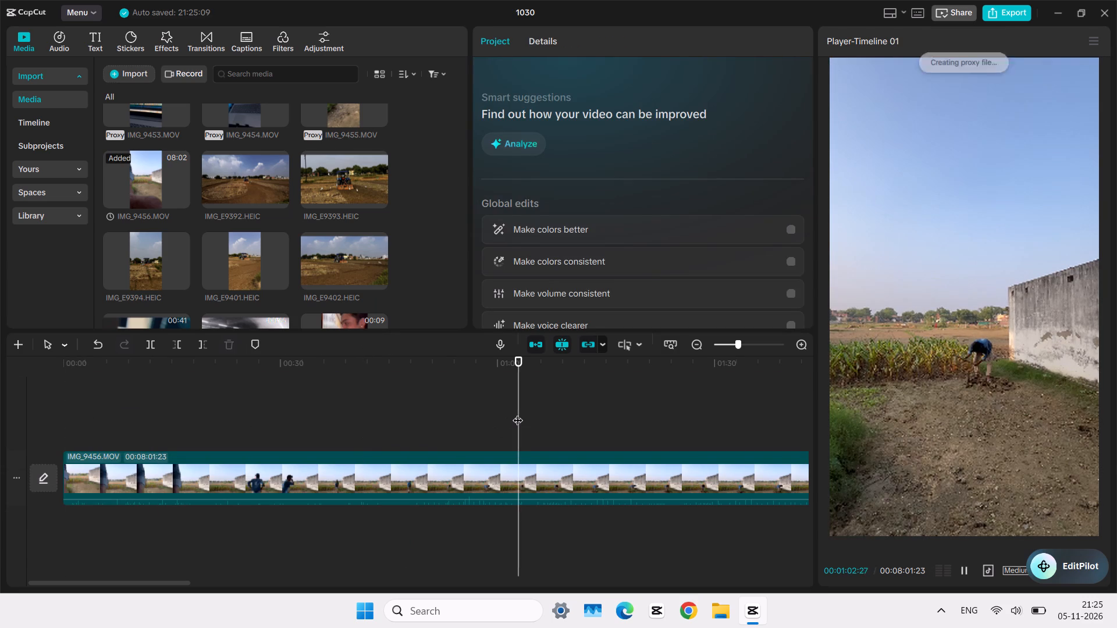
Scan the IMG_9456.MOV clip from about 00:01:02 to 00:05:35, playing short passages to examine the digging footage.
{"action": "key", "text": "space"}
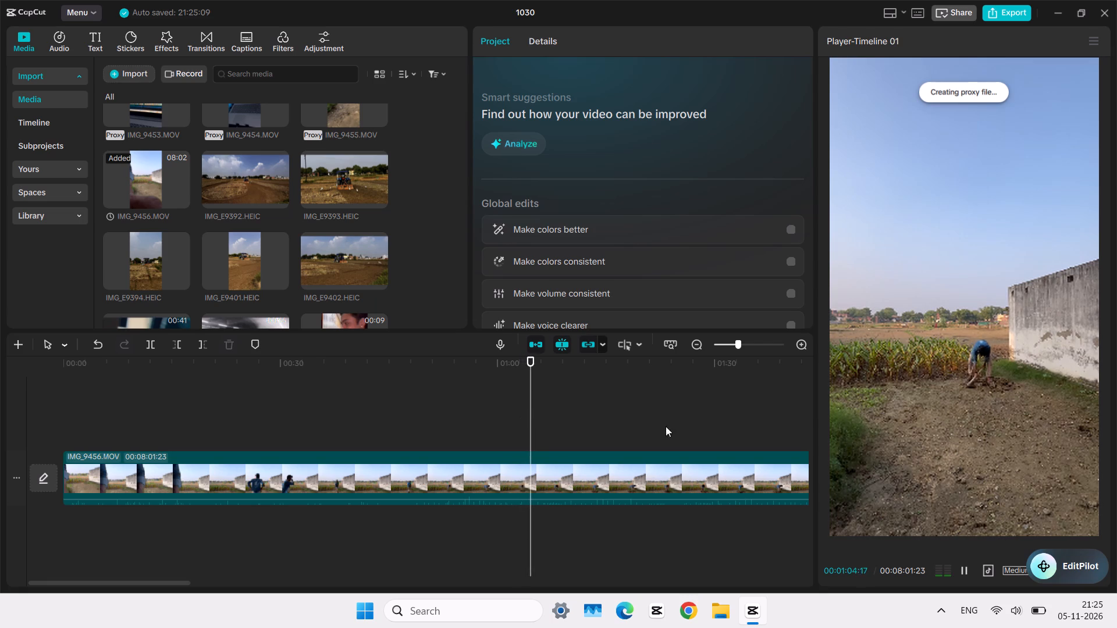
{"action": "left_click", "coordinate": [629, 426]}
{"action": "left_click_drag", "start_coordinate": [629, 426], "coordinate": [770, 423]}
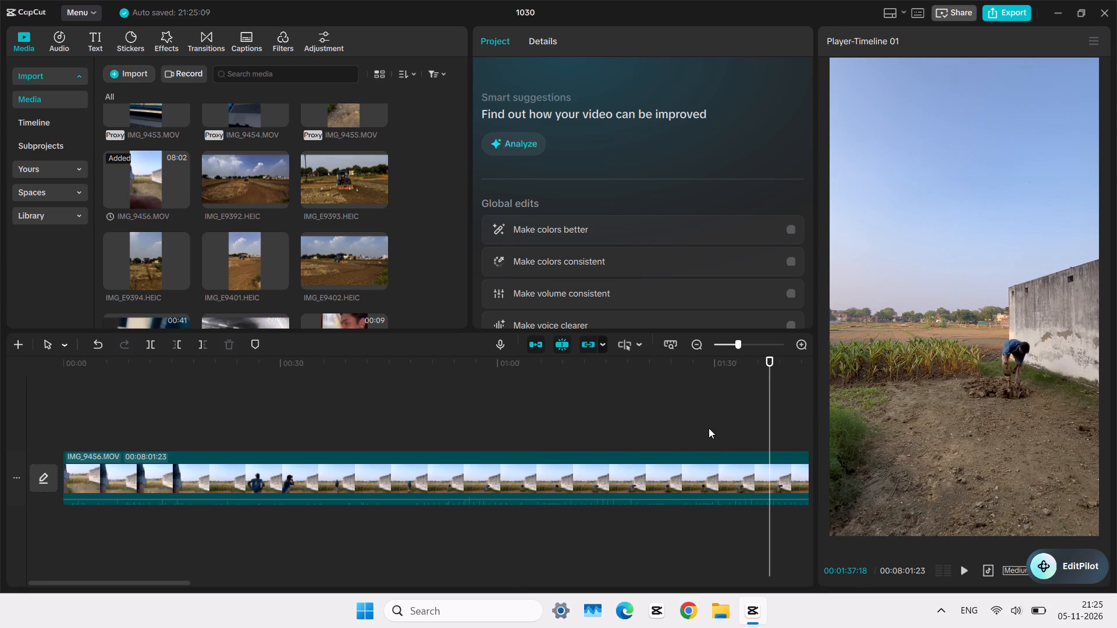
{"action": "left_click", "coordinate": [707, 428]}
{"action": "key", "text": "space"}
{"action": "left_click_drag", "start_coordinate": [621, 428], "coordinate": [1116, 409]}
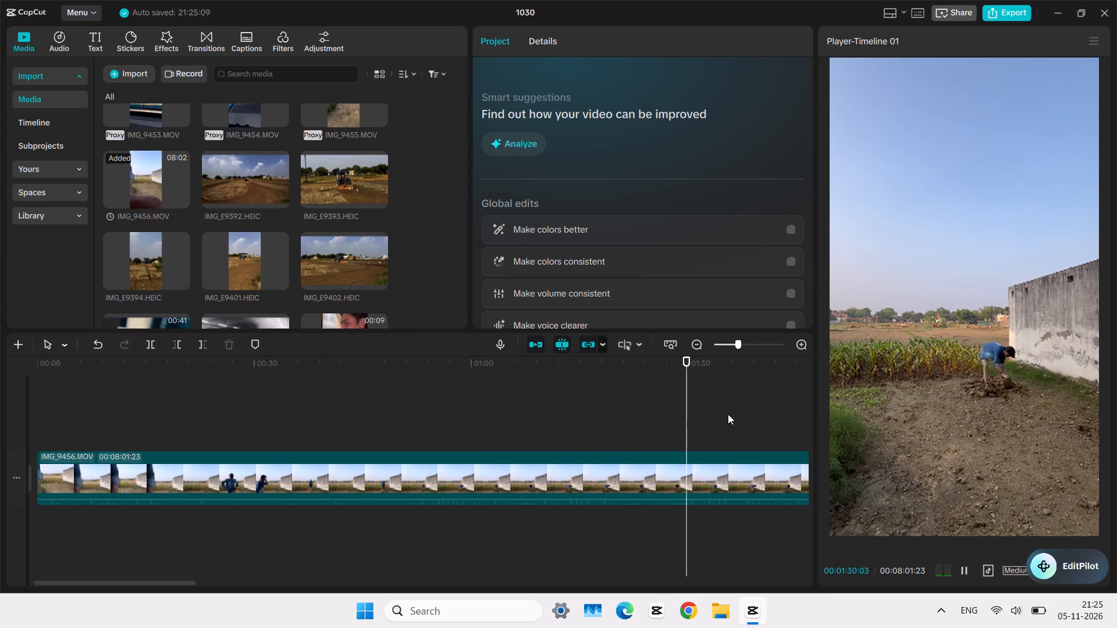
{"action": "left_click", "coordinate": [686, 415]}
{"action": "left_click_drag", "start_coordinate": [686, 415], "coordinate": [937, 420]}
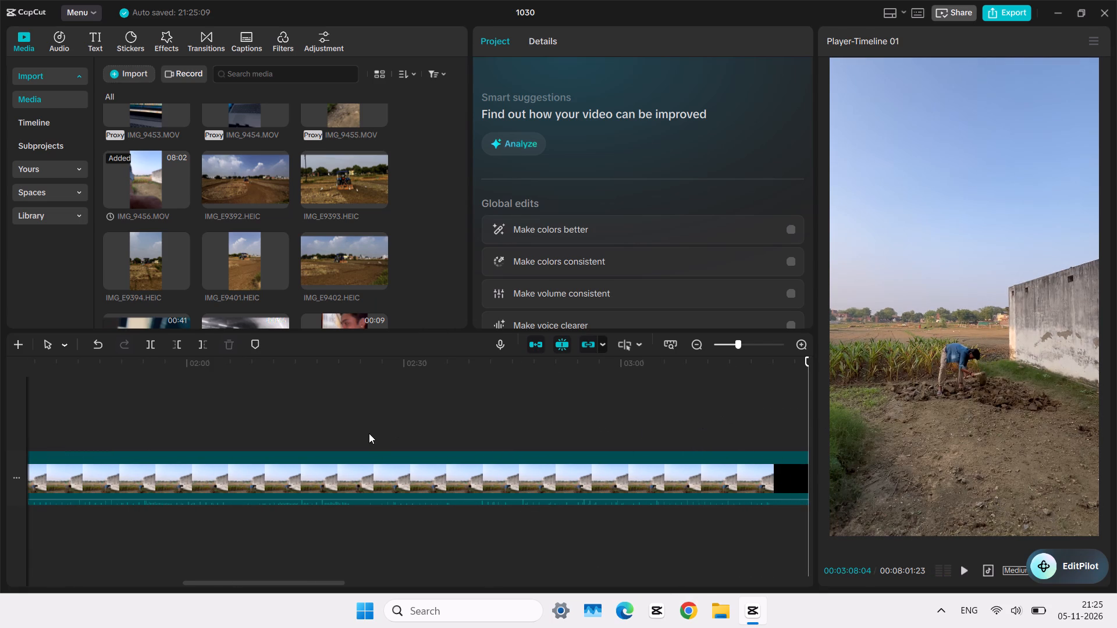
{"action": "left_click", "coordinate": [369, 433]}
{"action": "left_click", "coordinate": [515, 422]}
{"action": "left_click_drag", "start_coordinate": [515, 422], "coordinate": [884, 400]}
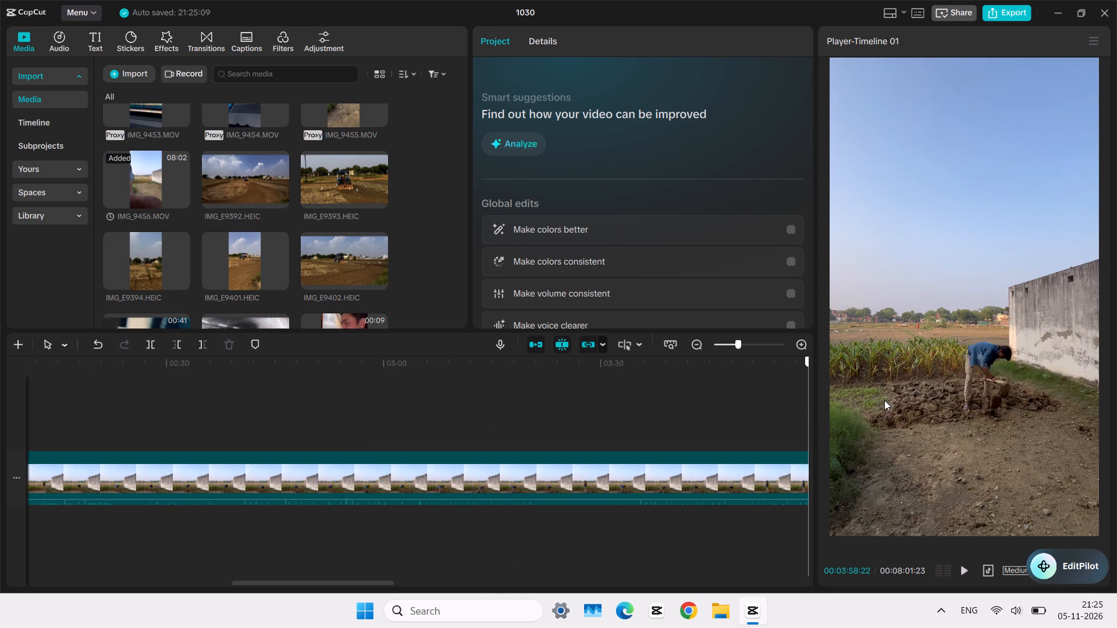
{"action": "left_click", "coordinate": [646, 407]}
{"action": "key", "text": "space"}
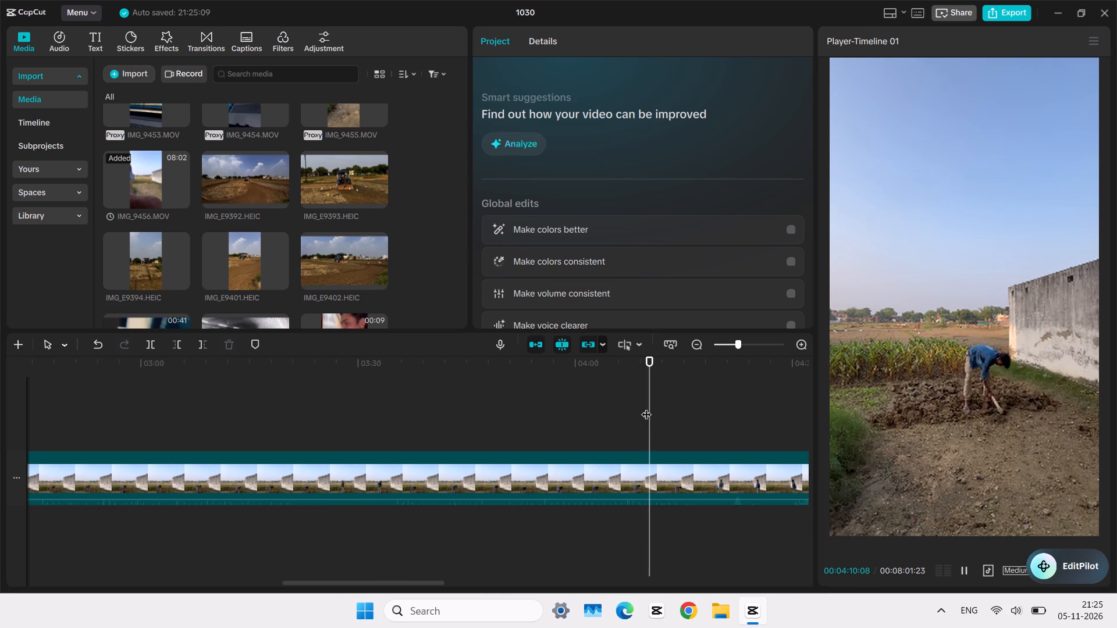
{"action": "left_click", "coordinate": [583, 408]}
{"action": "left_click", "coordinate": [507, 410]}
{"action": "left_click", "coordinate": [655, 411]}
{"action": "left_click_drag", "start_coordinate": [655, 411], "coordinate": [948, 406]}
{"action": "left_click_drag", "start_coordinate": [739, 409], "coordinate": [734, 410]}
{"action": "left_click_drag", "start_coordinate": [732, 410], "coordinate": [884, 399]}
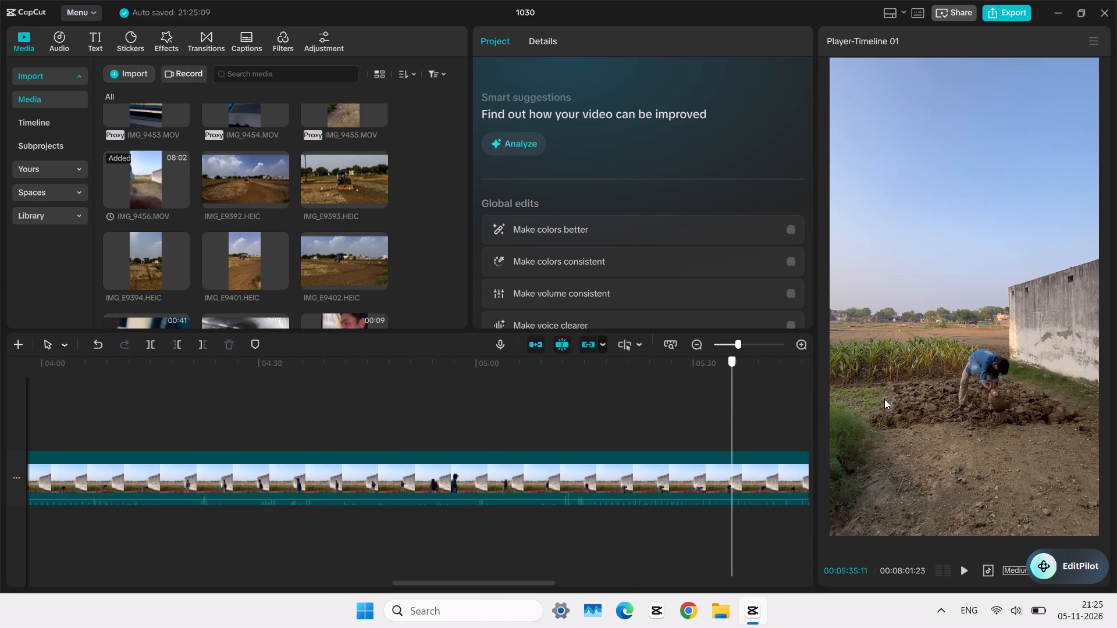
Find the start of the wanted digging passage and trim away everything in IMG_9456.MOV before about 00:06:11.
{"action": "left_click_drag", "start_coordinate": [884, 399], "coordinate": [888, 399]}
{"action": "left_click", "coordinate": [761, 410]}
{"action": "left_click", "coordinate": [725, 412]}
{"action": "key", "text": "space"}
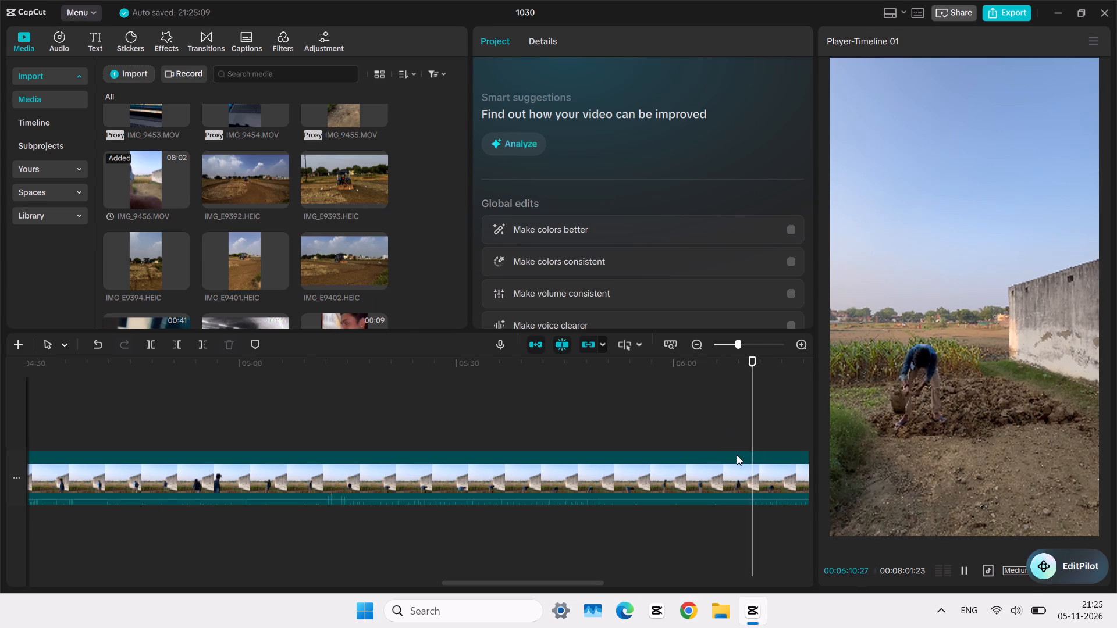
{"action": "key", "text": "space"}
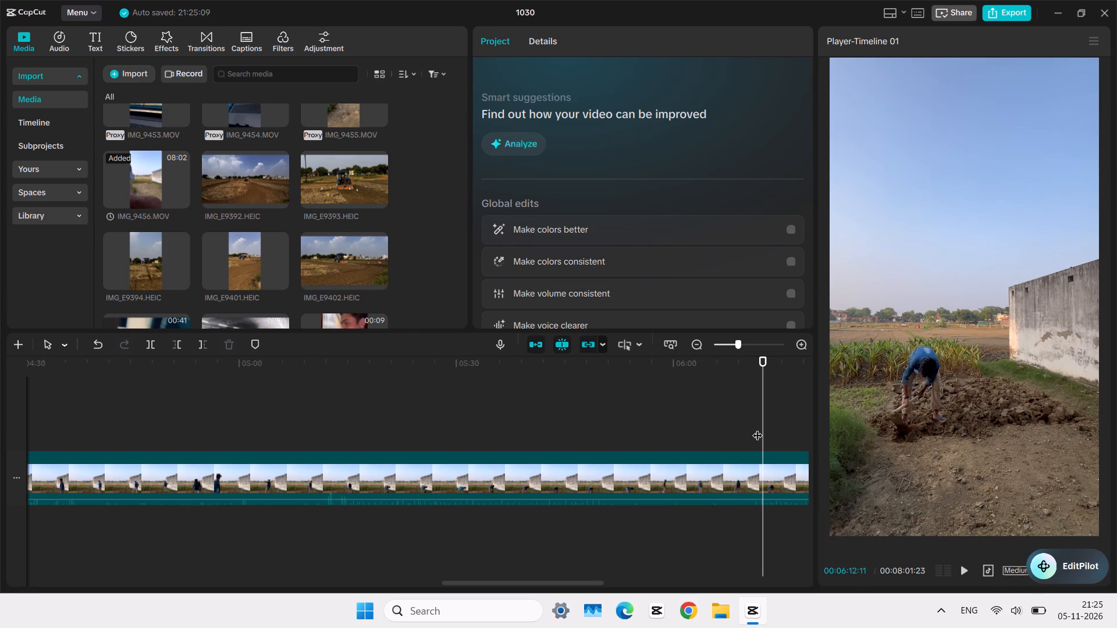
{"action": "left_click", "coordinate": [753, 426]}
{"action": "left_click", "coordinate": [729, 476]}
{"action": "key", "text": "q"}
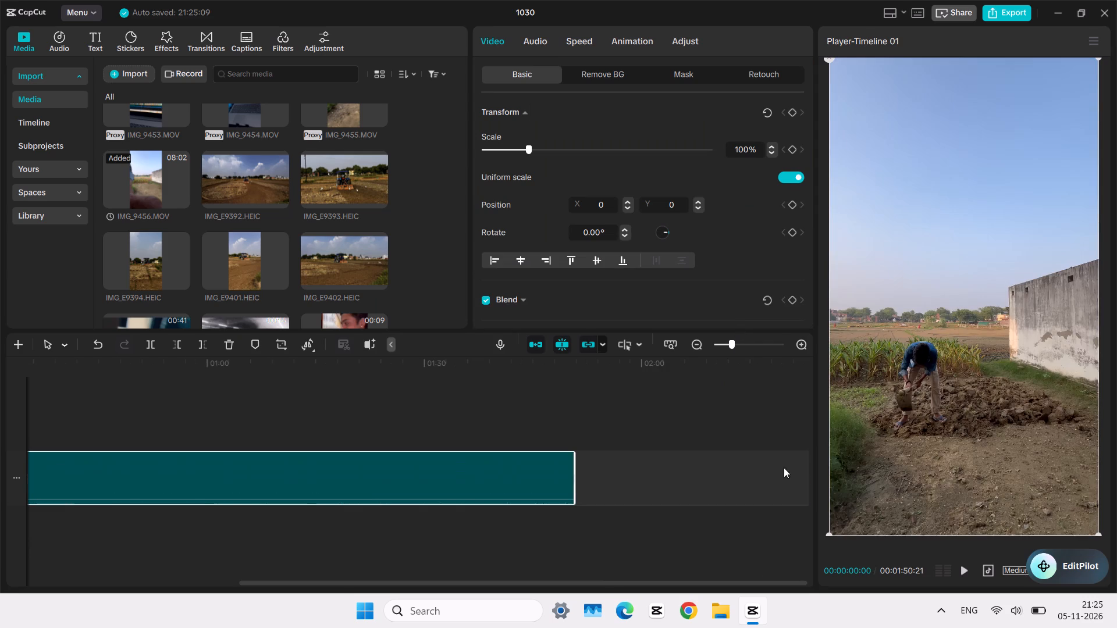
Play the trimmed clip from its start to review roughly the first 12 seconds.
{"action": "left_click", "coordinate": [336, 418]}
{"action": "left_click_drag", "start_coordinate": [336, 418], "coordinate": [0, 428]}
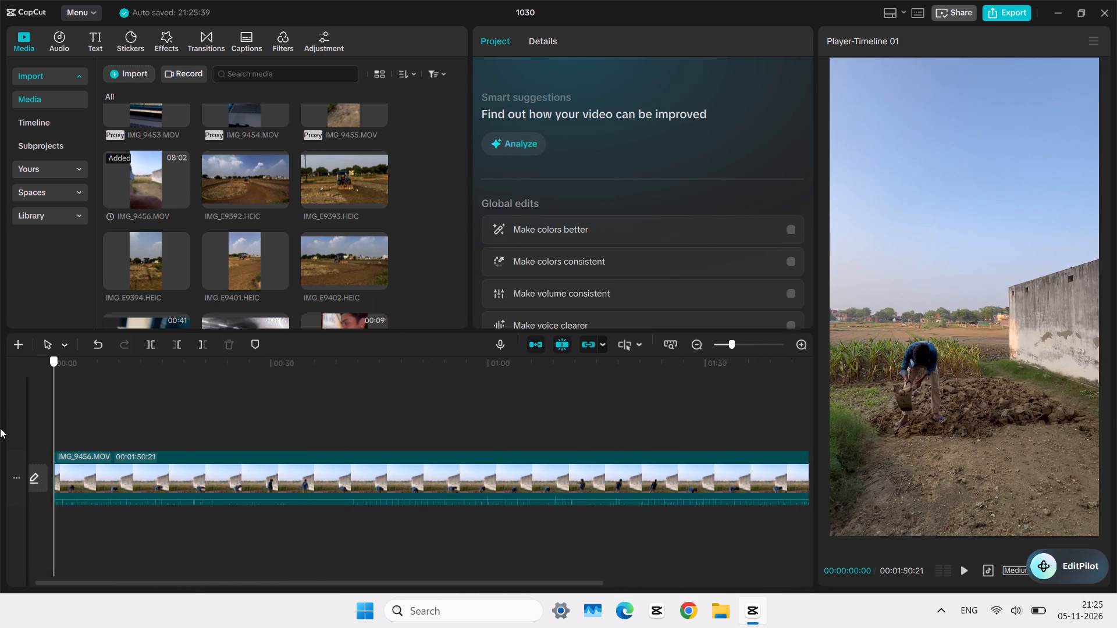
{"action": "left_click_drag", "start_coordinate": [0, 428], "coordinate": [0, 430]}
{"action": "key", "text": "space"}
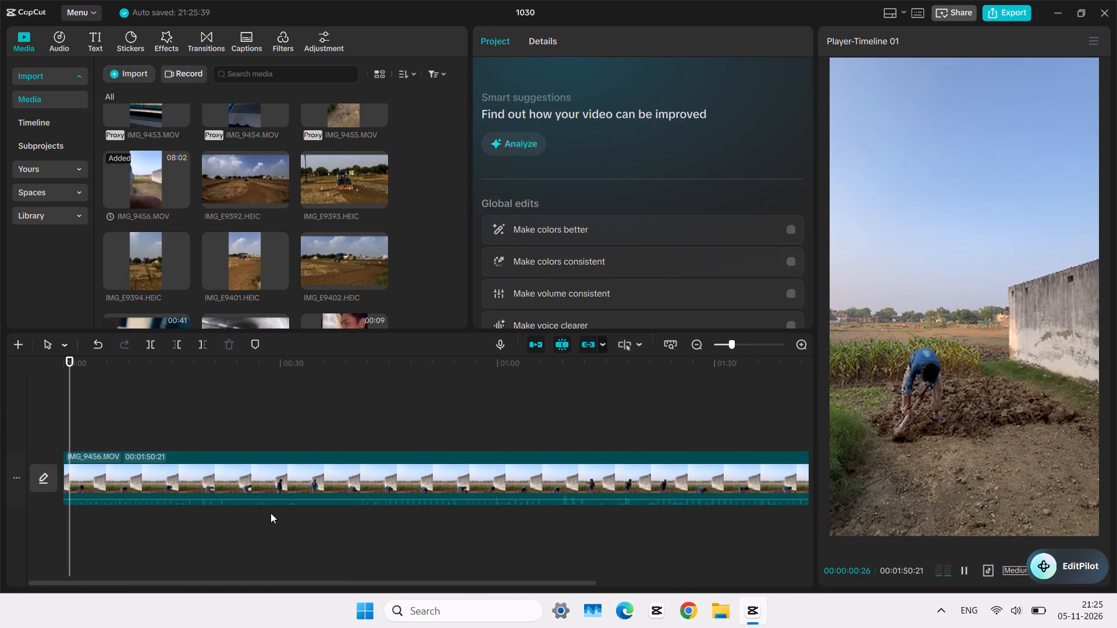
{"action": "left_click_drag", "start_coordinate": [270, 499], "coordinate": [248, 553]}
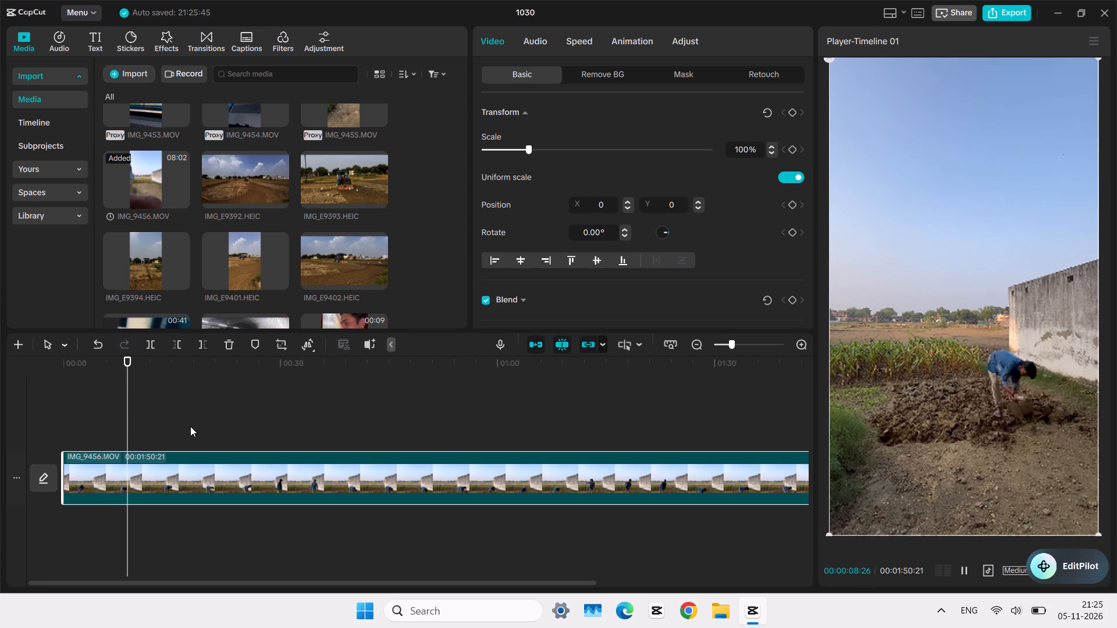
{"action": "key", "text": "space"}
{"action": "key", "text": "space"}
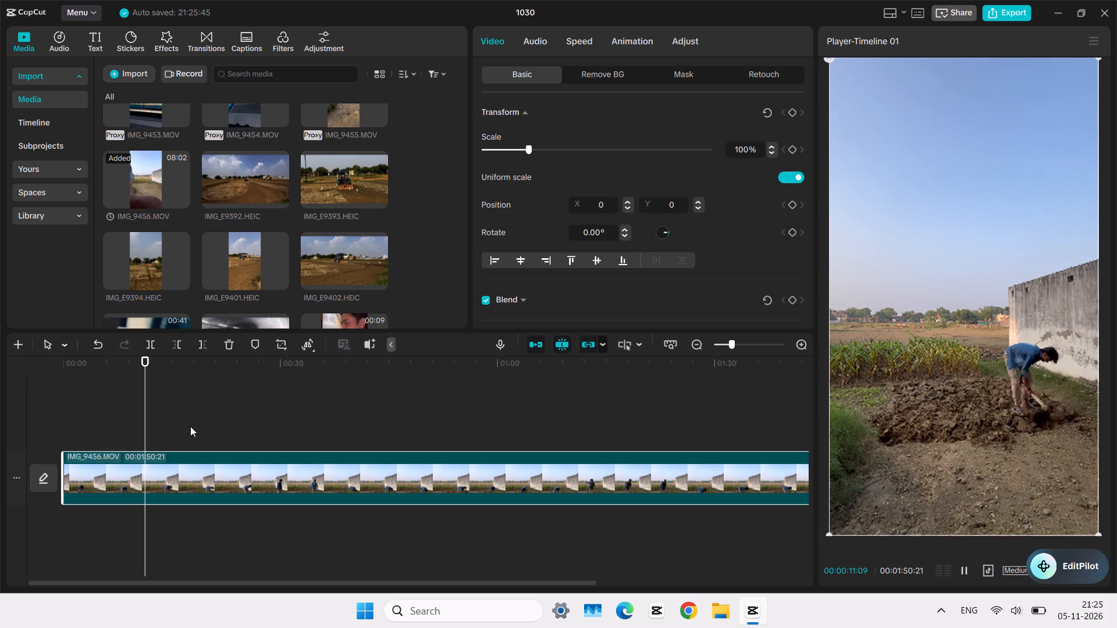
{"action": "key", "text": "space"}
{"action": "key", "text": "space"}
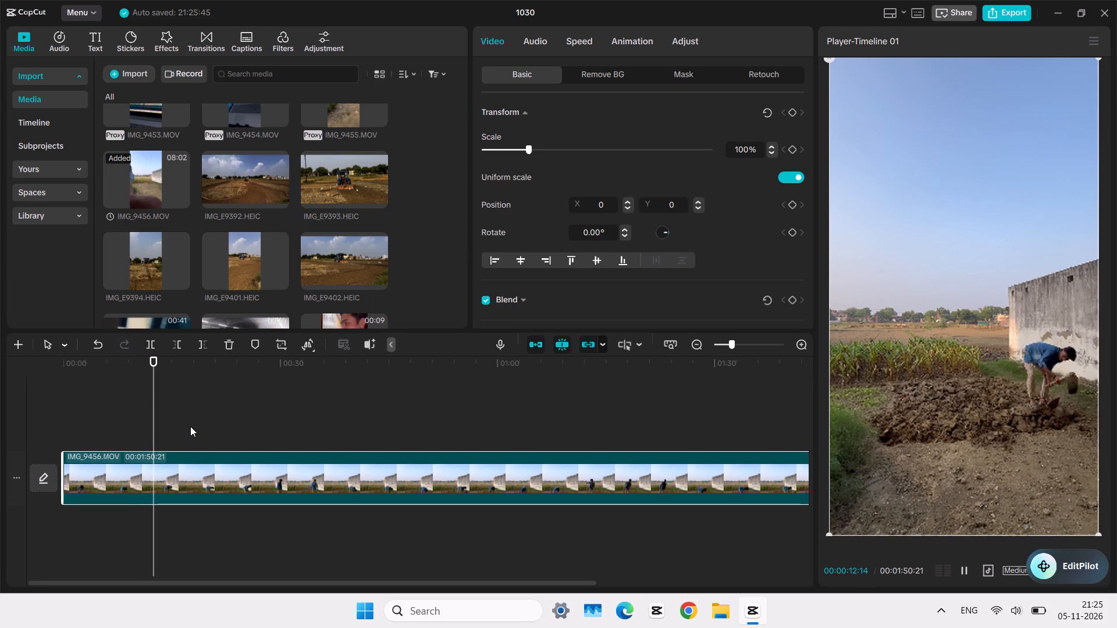
Trim off the beginning of the clip up to 00:00:53:14.
{"action": "left_click", "coordinate": [237, 427]}
{"action": "left_click_drag", "start_coordinate": [237, 427], "coordinate": [390, 428]}
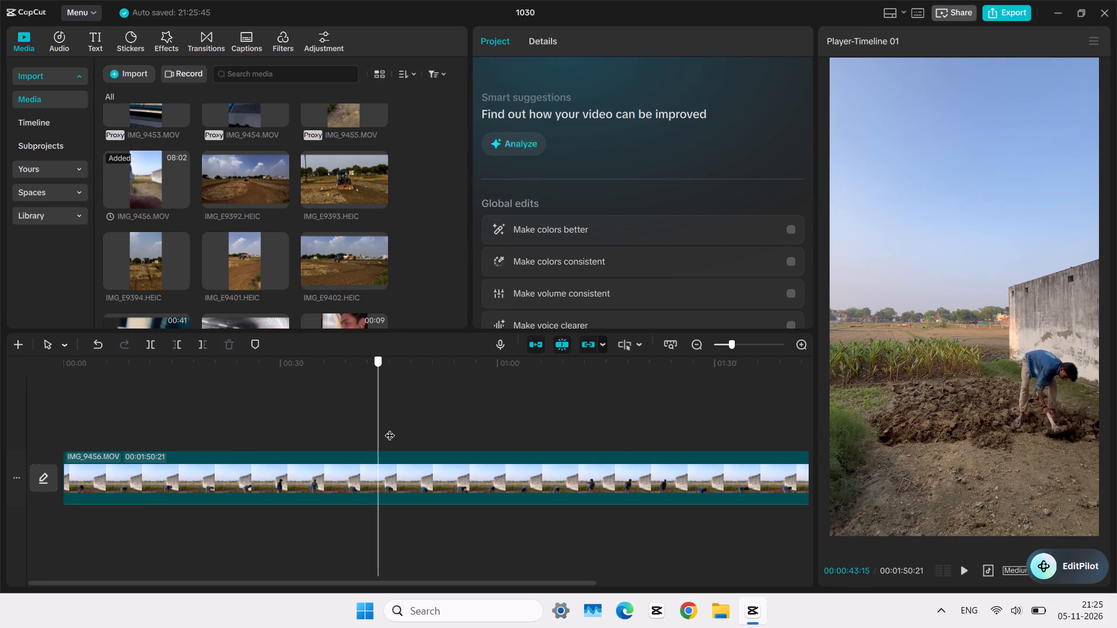
{"action": "left_click_drag", "start_coordinate": [390, 428], "coordinate": [436, 426]}
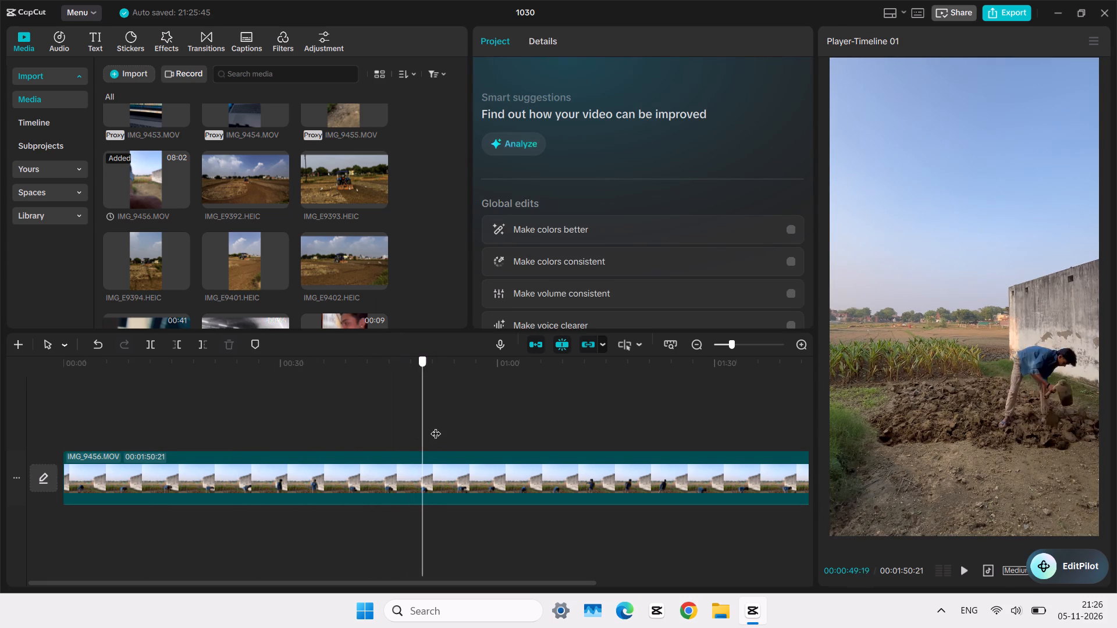
{"action": "left_click_drag", "start_coordinate": [436, 426], "coordinate": [450, 423]}
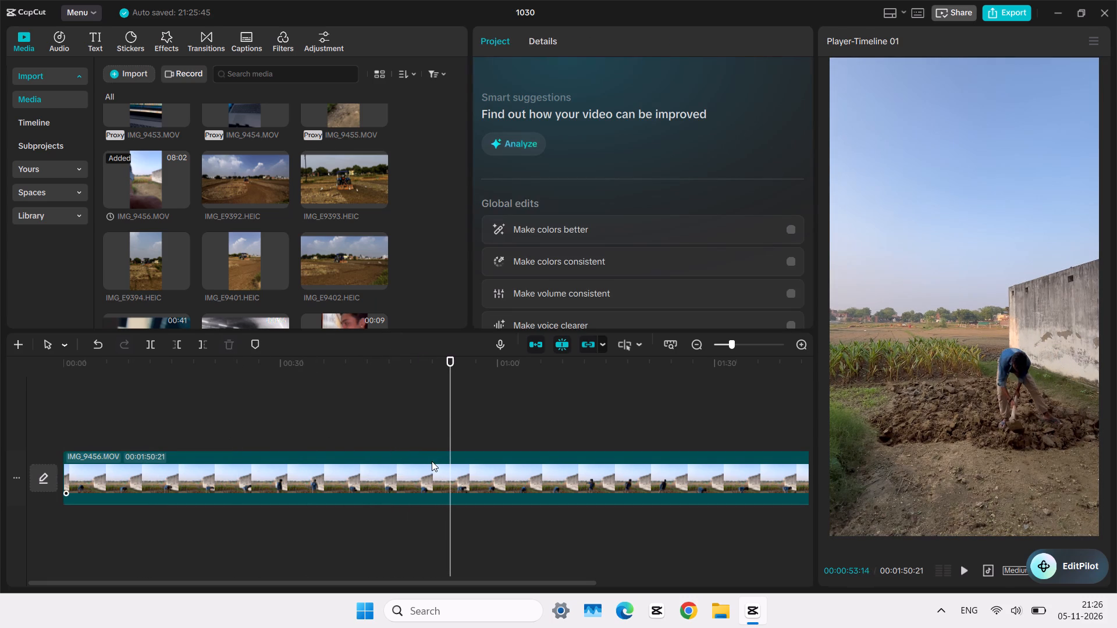
{"action": "left_click", "coordinate": [432, 461]}
{"action": "type", "text": "q"}
Preview the clip's opening seconds and trim off its beginning up to 00:00:02:11.
{"action": "key", "text": "space"}
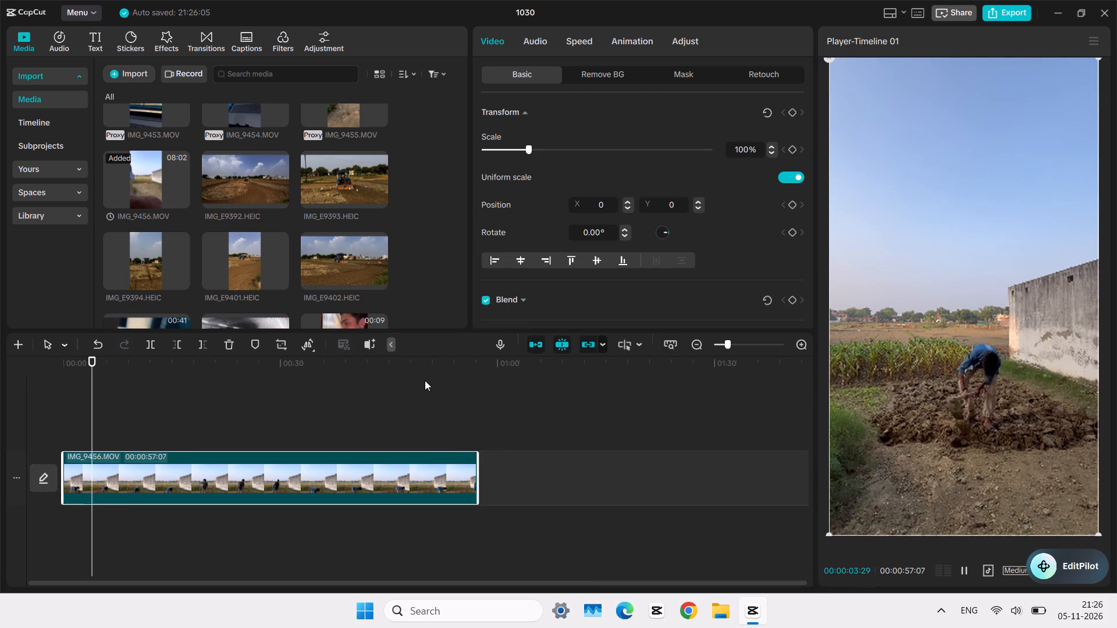
{"action": "key", "text": "space"}
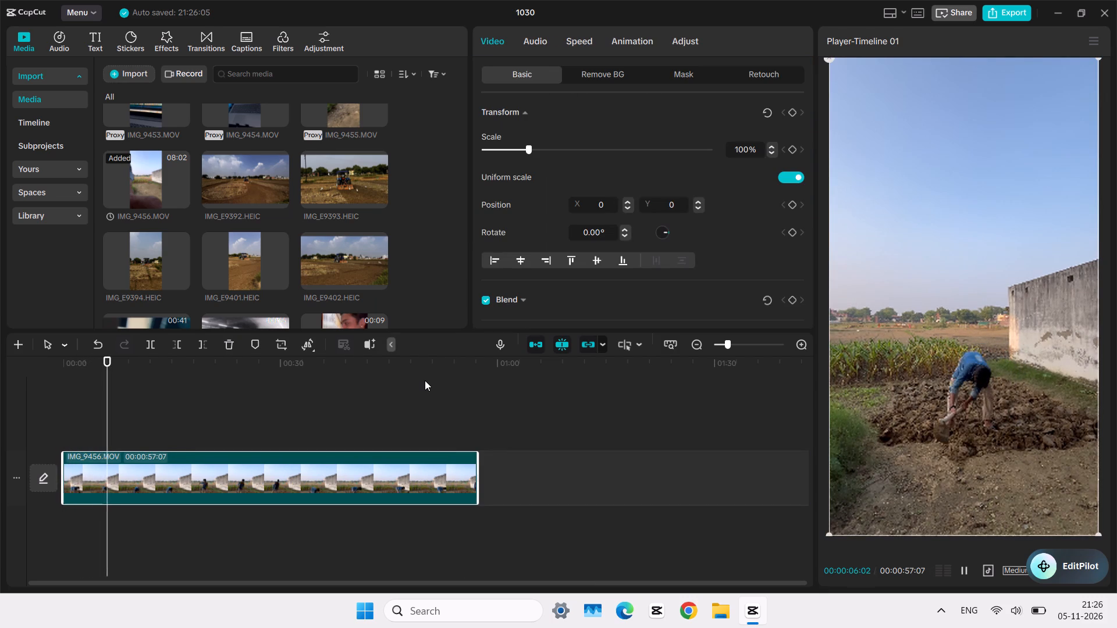
{"action": "key", "text": "space"}
{"action": "key", "text": "space"}
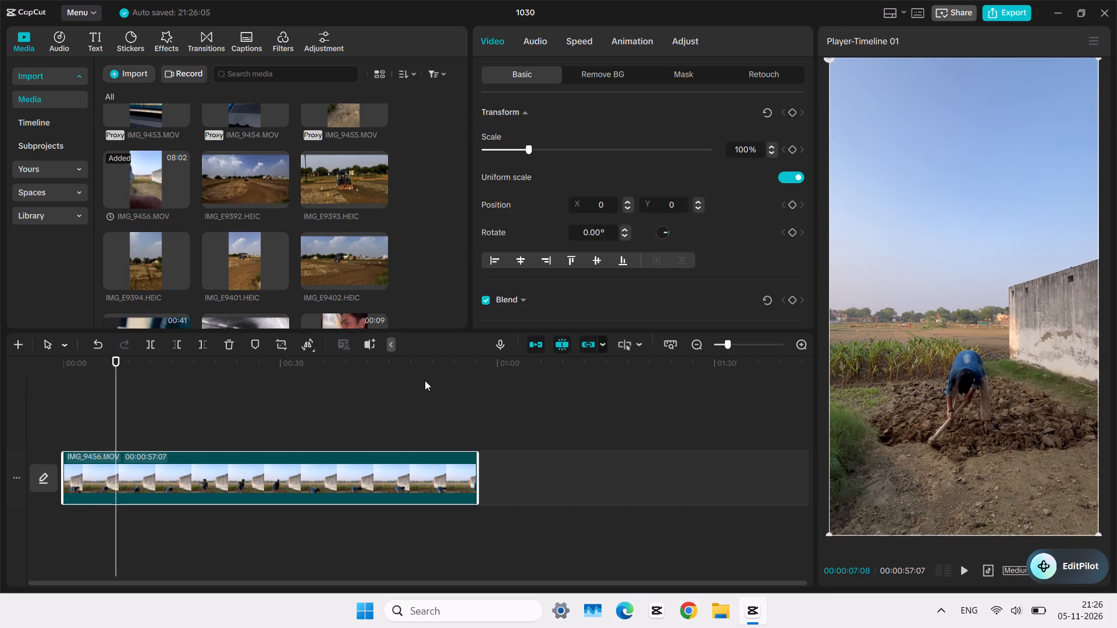
{"action": "left_click", "coordinate": [83, 411]}
{"action": "left_click", "coordinate": [73, 461]}
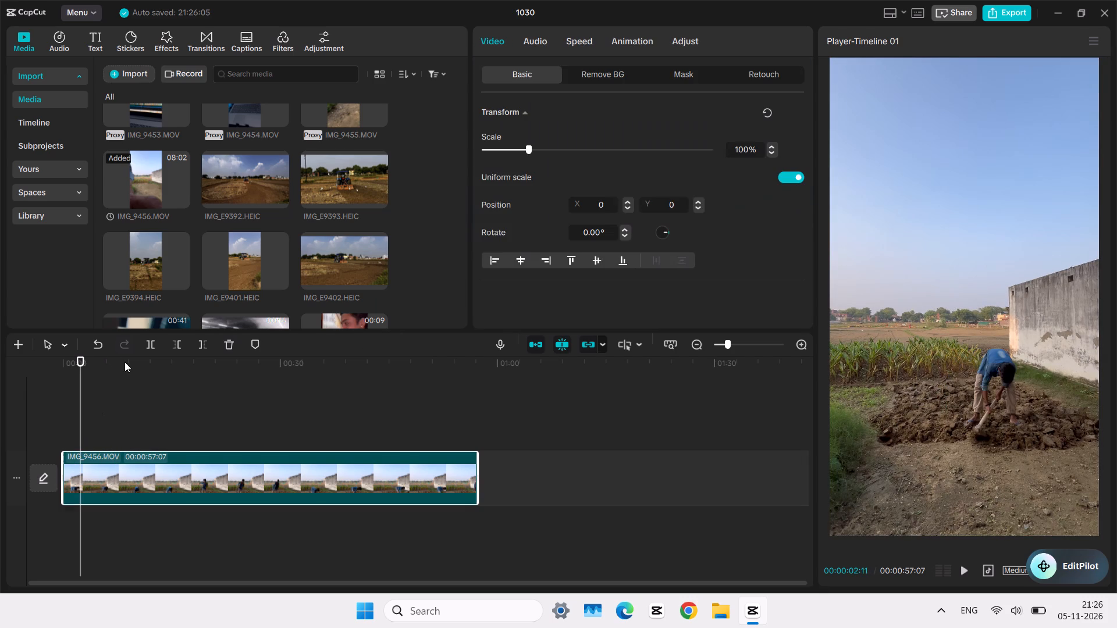
{"action": "key", "text": "q"}
Play the clip from the start and trim away everything after 00:00:07:01.
{"action": "key", "text": "space"}
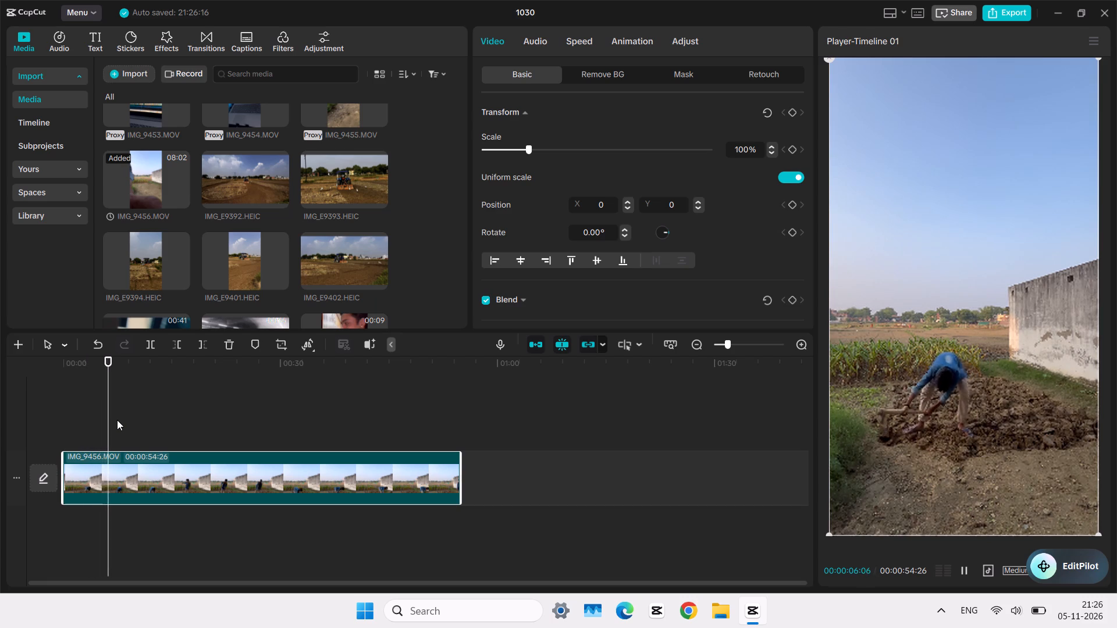
{"action": "key", "text": "space"}
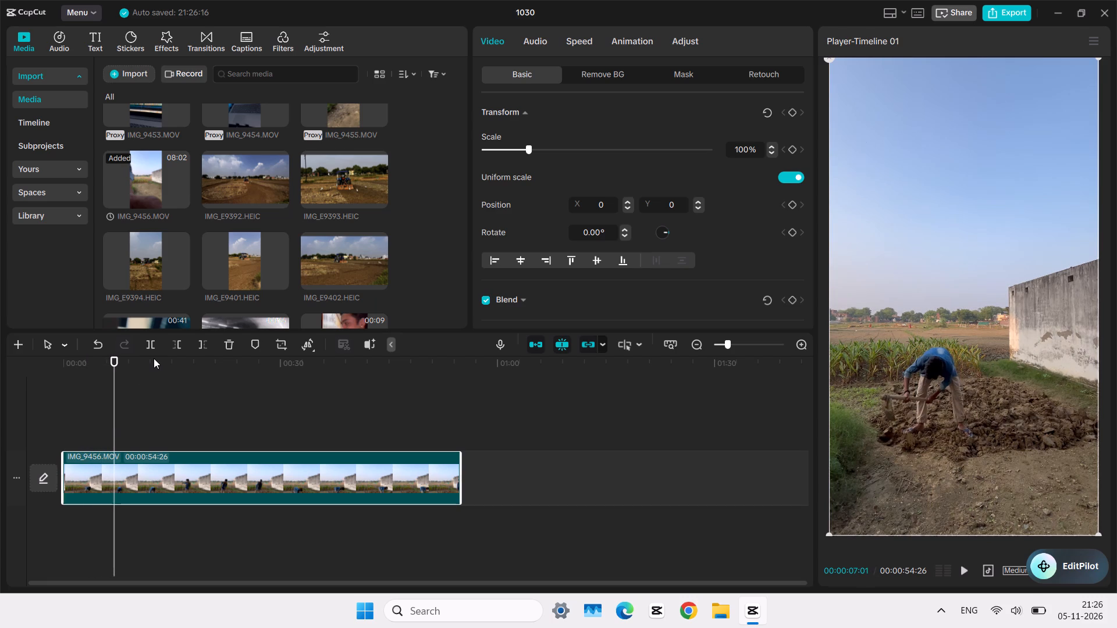
{"action": "key", "text": "w"}
Enlarge the video clip to 116% and reposition it in the frame to X -35, Y 316.
{"action": "left_click", "coordinate": [106, 431]}
{"action": "scroll", "coordinate": [106, 431], "scroll_direction": "up", "scroll_amount": 8, "text": "ctrl"}
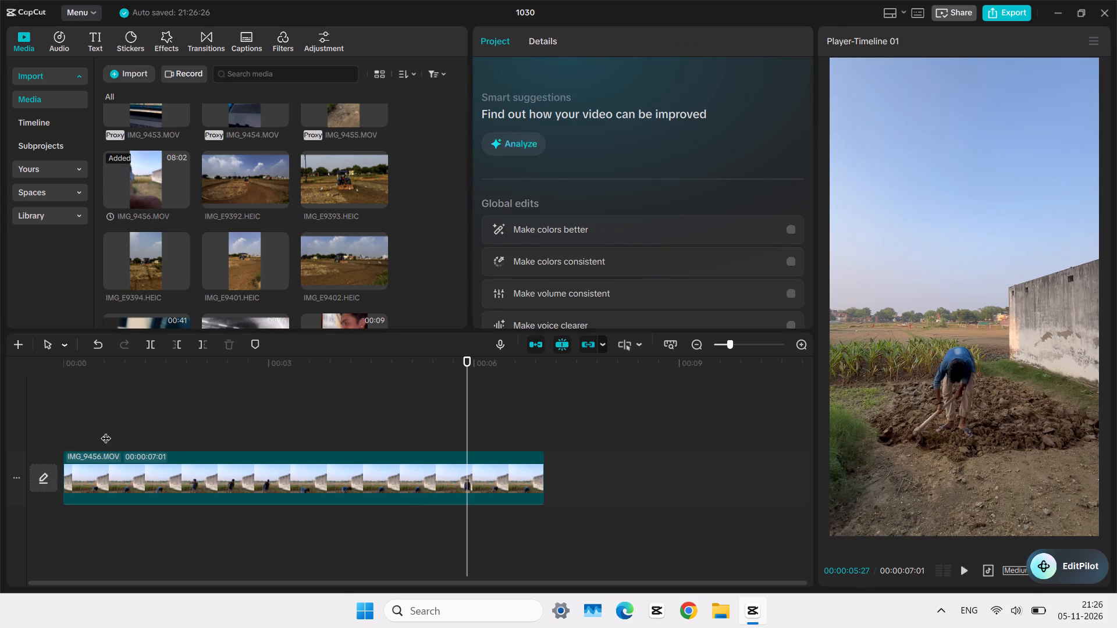
{"action": "left_click", "coordinate": [133, 418]}
{"action": "left_click_drag", "start_coordinate": [133, 418], "coordinate": [1, 445]}
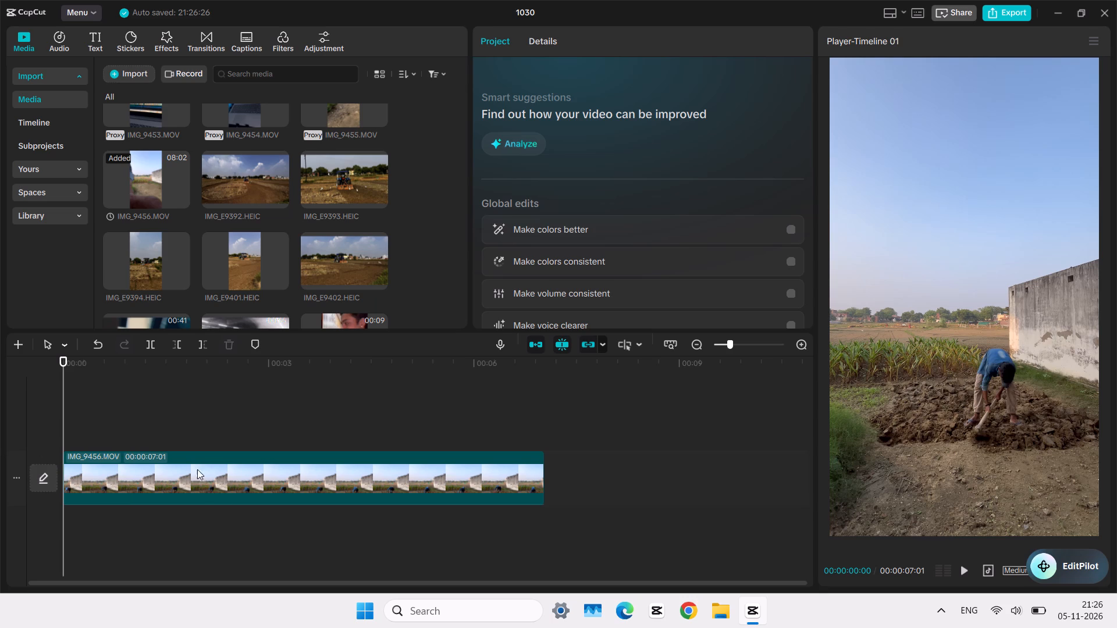
{"action": "left_click", "coordinate": [242, 468]}
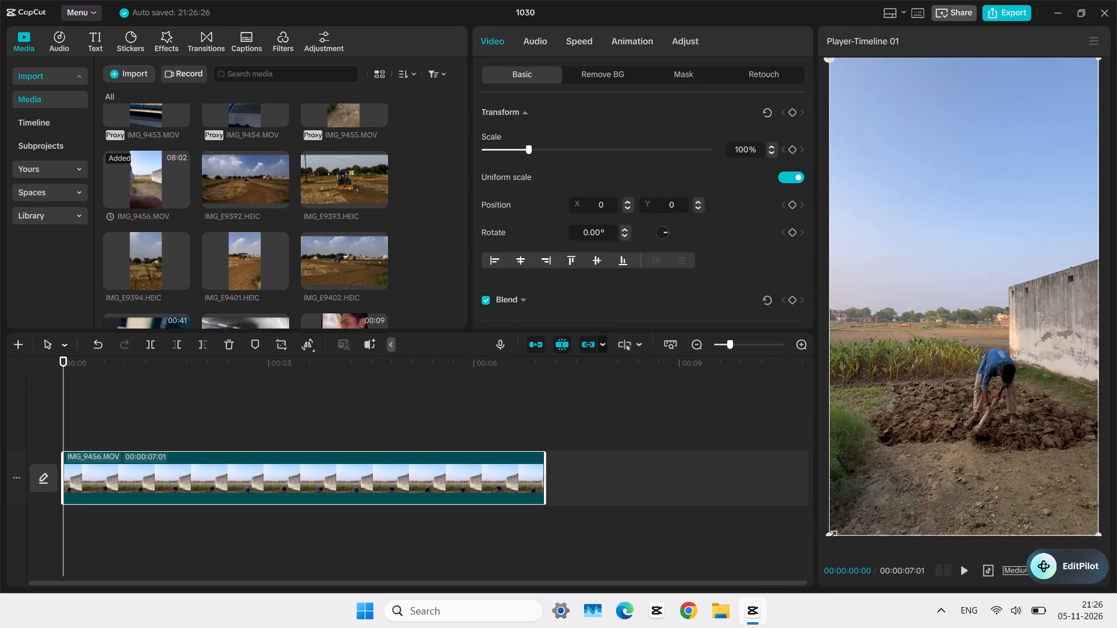
{"action": "left_click_drag", "start_coordinate": [829, 534], "coordinate": [762, 569]}
{"action": "left_click_drag", "start_coordinate": [972, 472], "coordinate": [977, 423]}
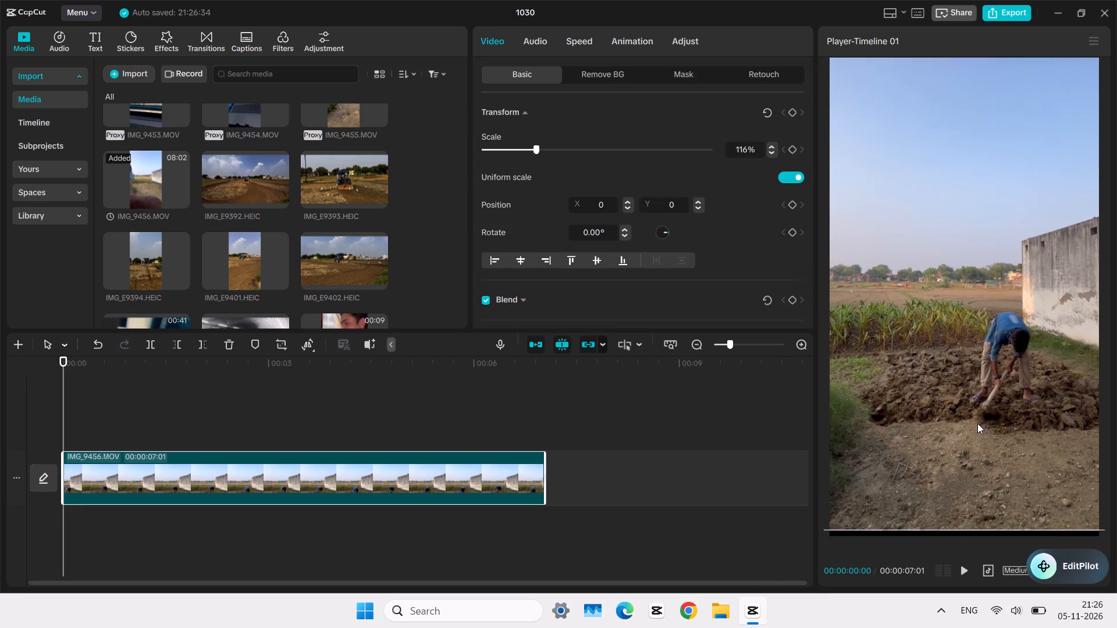
{"action": "left_click_drag", "start_coordinate": [977, 423], "coordinate": [967, 433]}
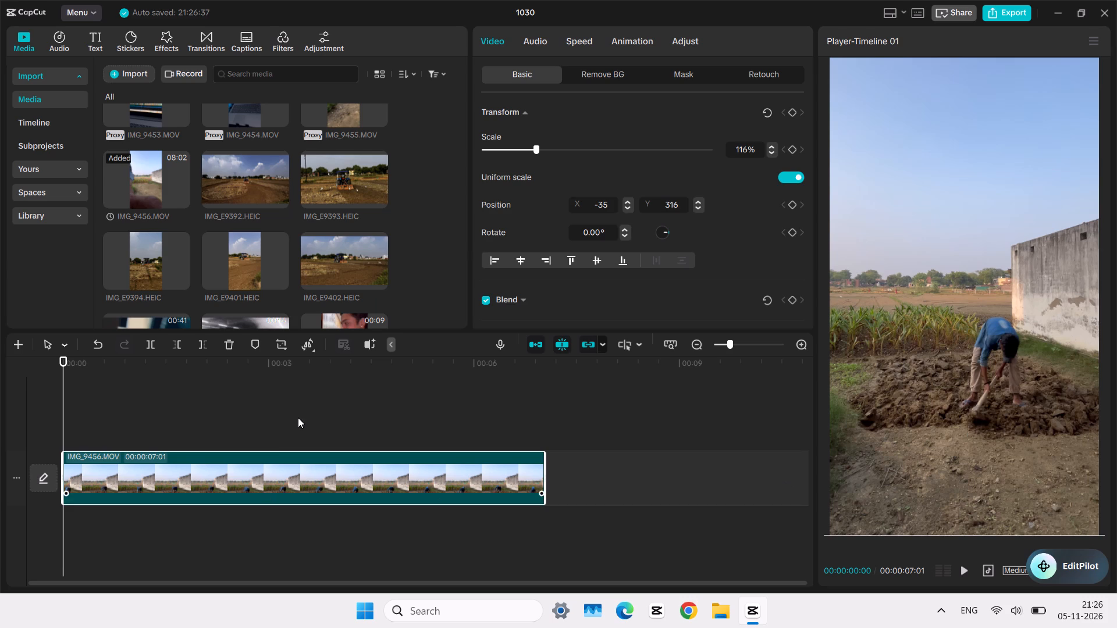
Play the reframed clip from the start to check the framing over its first two seconds.
{"action": "left_click", "coordinate": [298, 418]}
{"action": "left_click_drag", "start_coordinate": [286, 419], "coordinate": [0, 436]}
{"action": "double_click", "coordinate": [221, 392]}
{"action": "left_click_drag", "start_coordinate": [222, 392], "coordinate": [223, 392]}
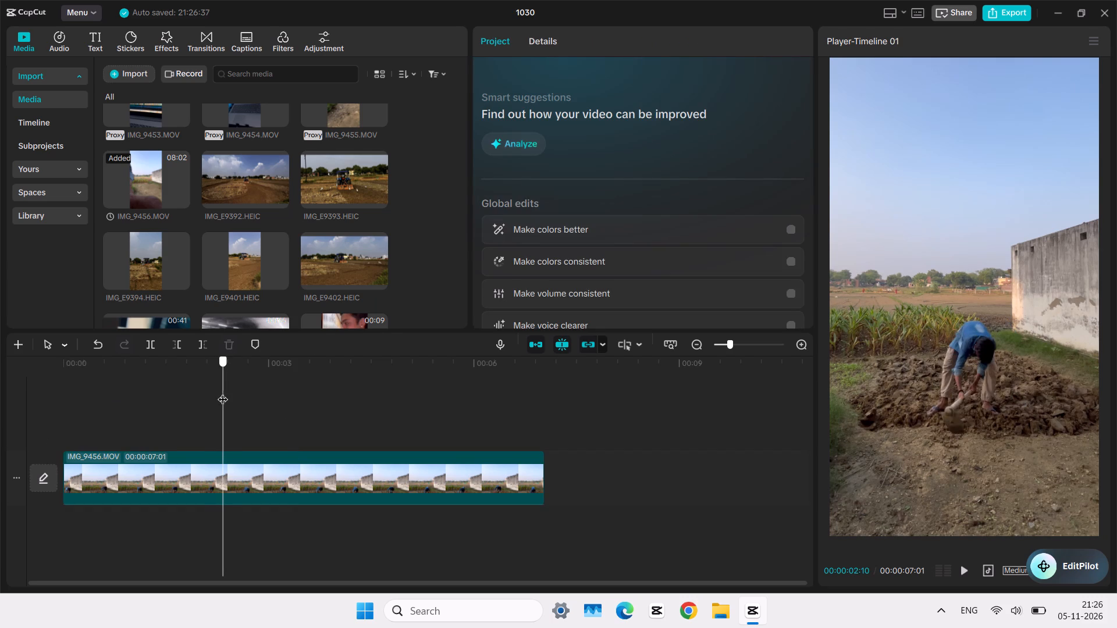
{"action": "left_click_drag", "start_coordinate": [223, 392], "coordinate": [0, 423]}
{"action": "key", "text": "space"}
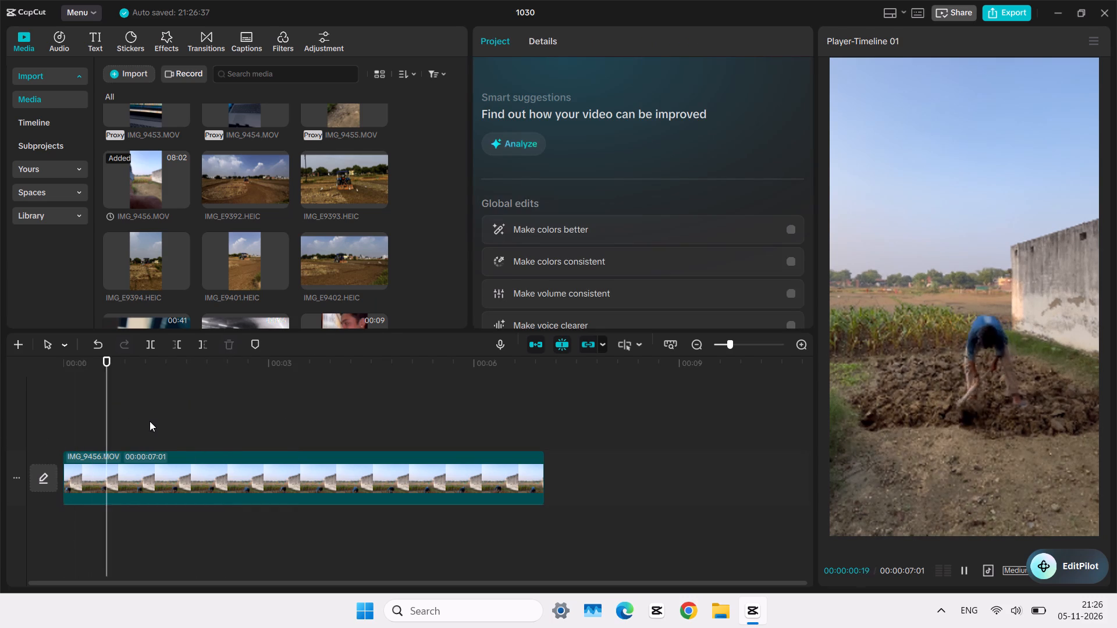
{"action": "key", "text": "space"}
{"action": "key", "text": "space"}
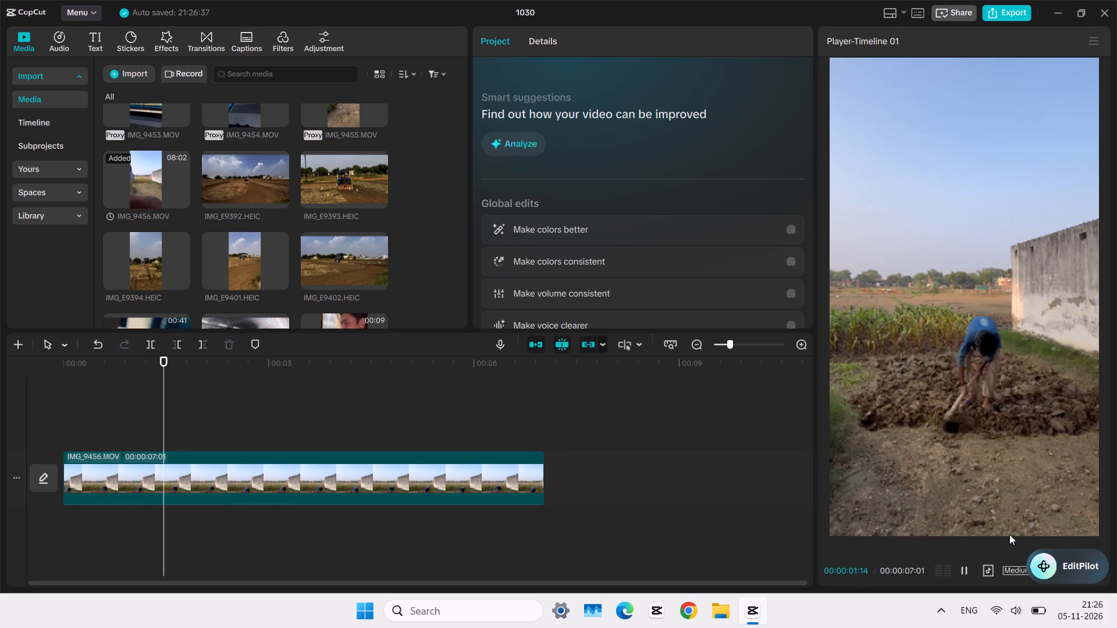
{"action": "key", "text": "space"}
Reduce the IMG_9456.MOV clip's scale to 110% and reposition it in the frame to X 106, Y 158.
{"action": "left_click", "coordinate": [195, 473]}
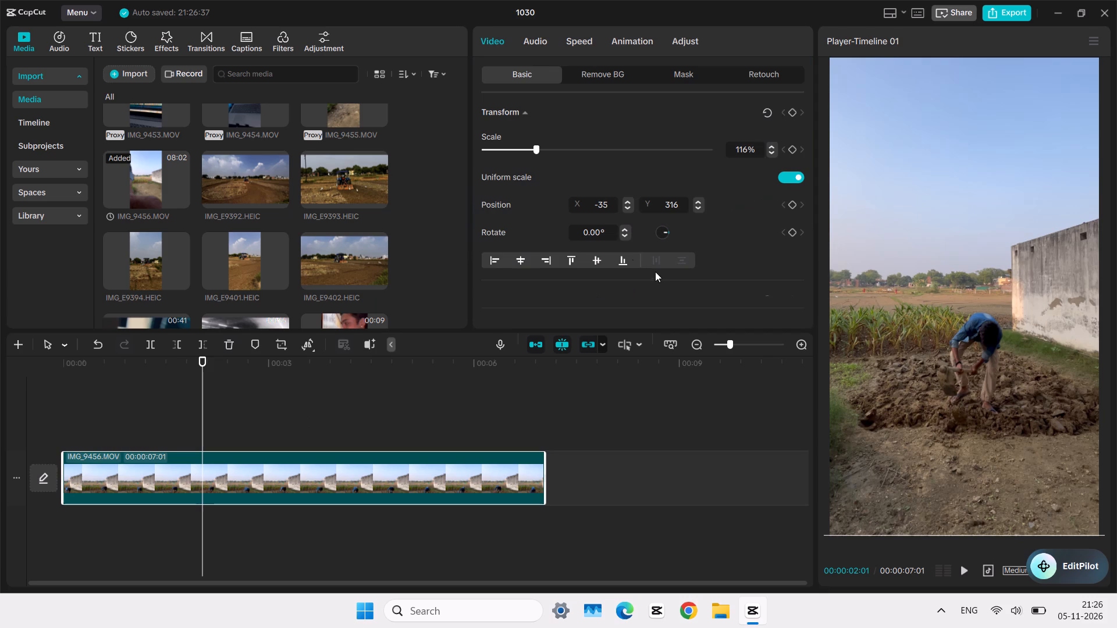
{"action": "left_click", "coordinate": [525, 151]}
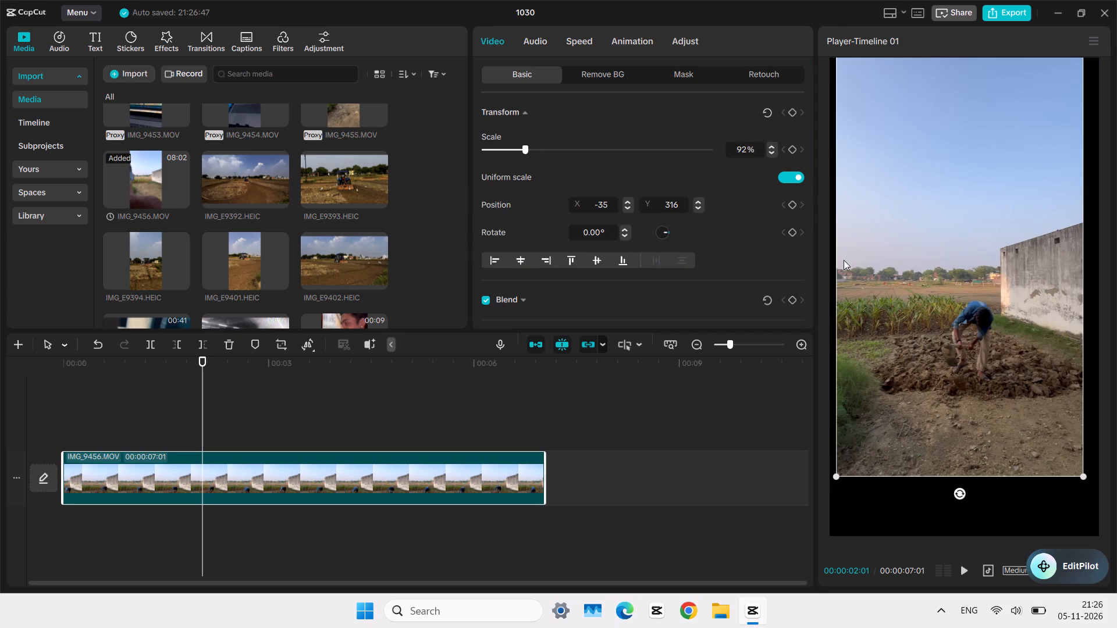
{"action": "left_click_drag", "start_coordinate": [527, 151], "coordinate": [531, 151]}
{"action": "left_click_drag", "start_coordinate": [531, 151], "coordinate": [535, 154]}
{"action": "left_click_drag", "start_coordinate": [1034, 232], "coordinate": [1027, 245]}
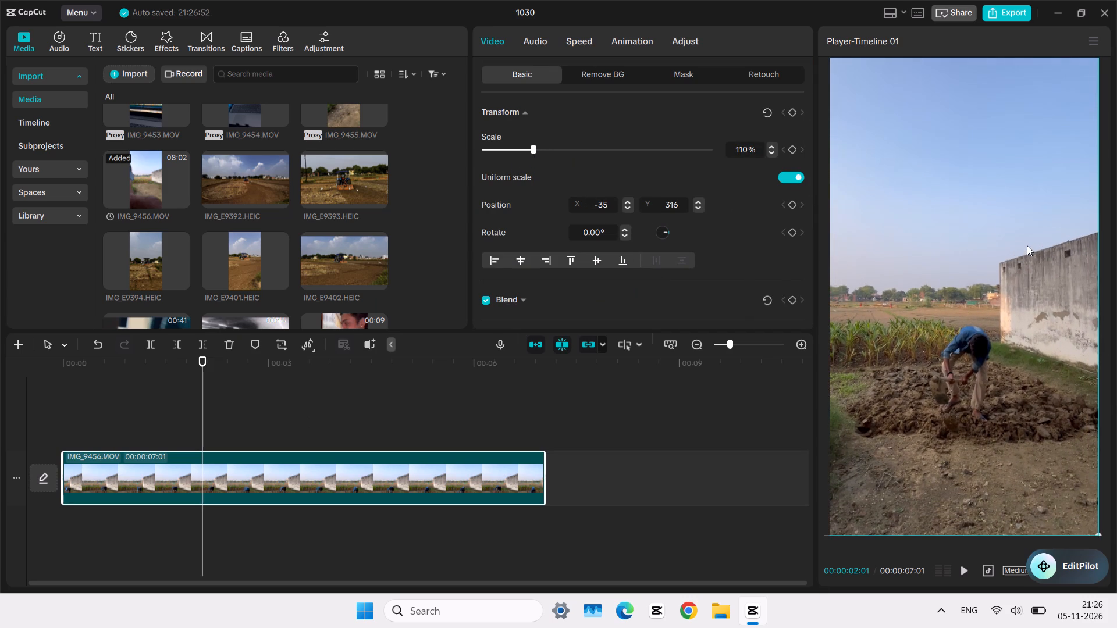
{"action": "left_click_drag", "start_coordinate": [1027, 245], "coordinate": [1040, 250]}
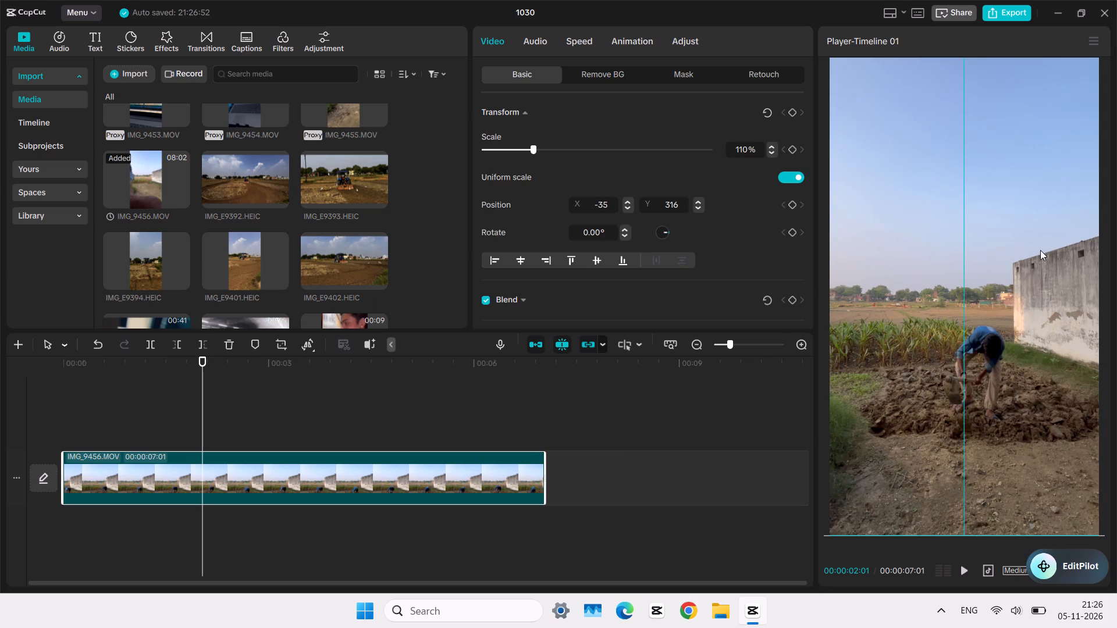
{"action": "left_click_drag", "start_coordinate": [1040, 250], "coordinate": [1058, 253]}
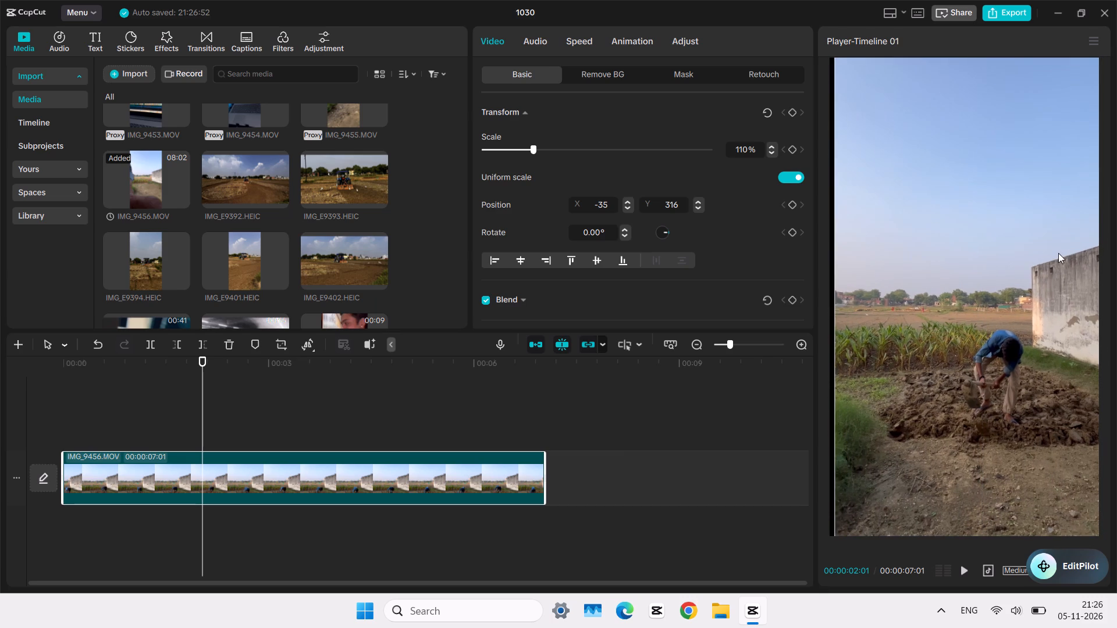
{"action": "left_click_drag", "start_coordinate": [1058, 253], "coordinate": [1053, 252]}
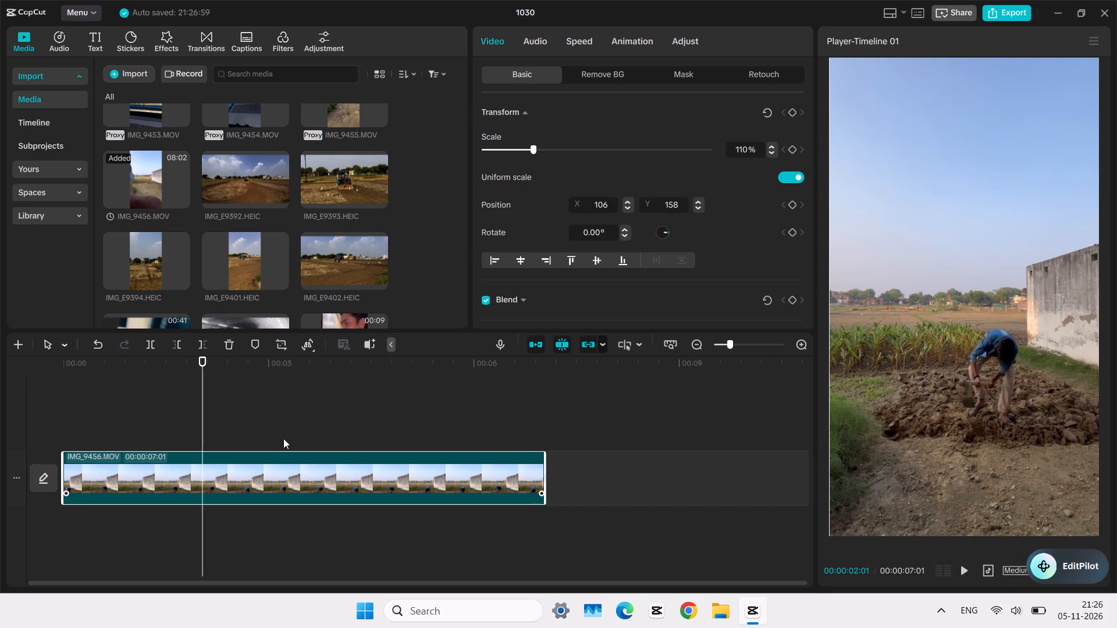
{"action": "left_click", "coordinate": [283, 426]}
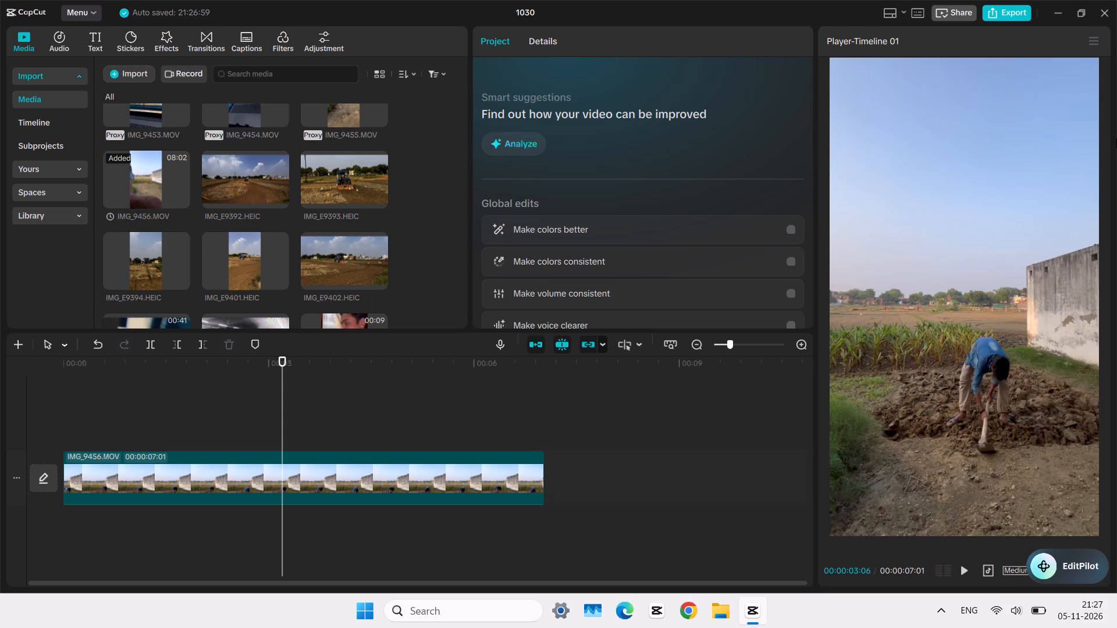
Close the 1030 project and exit CapCut to return to the desktop.
{"action": "left_click", "coordinate": [1108, 1]}
{"action": "left_click", "coordinate": [1102, 6]}
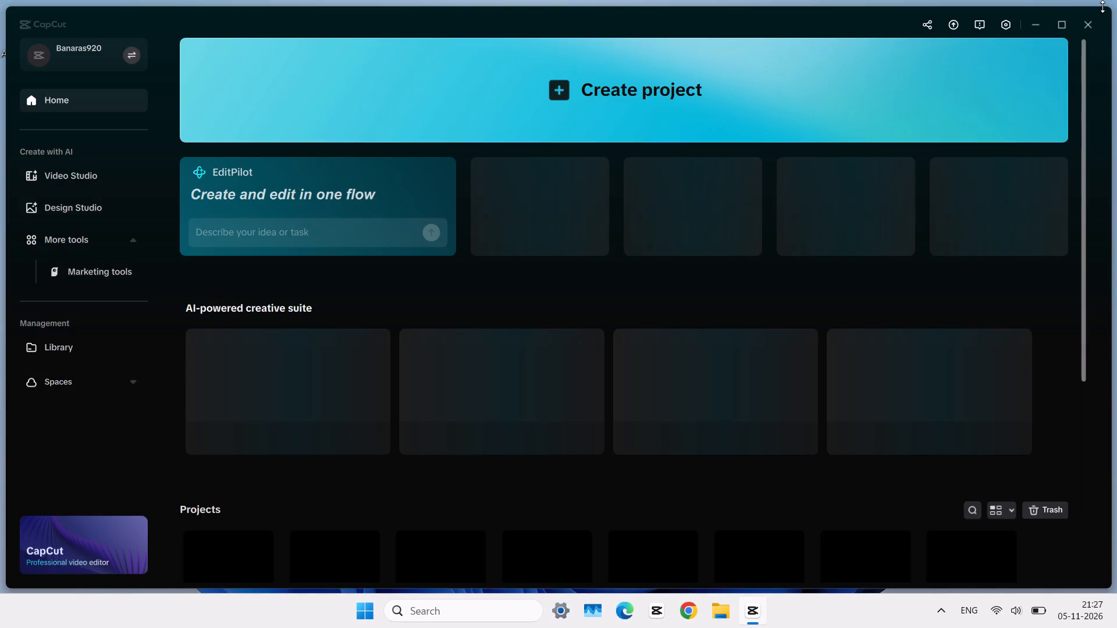
{"action": "left_click", "coordinate": [1086, 24]}
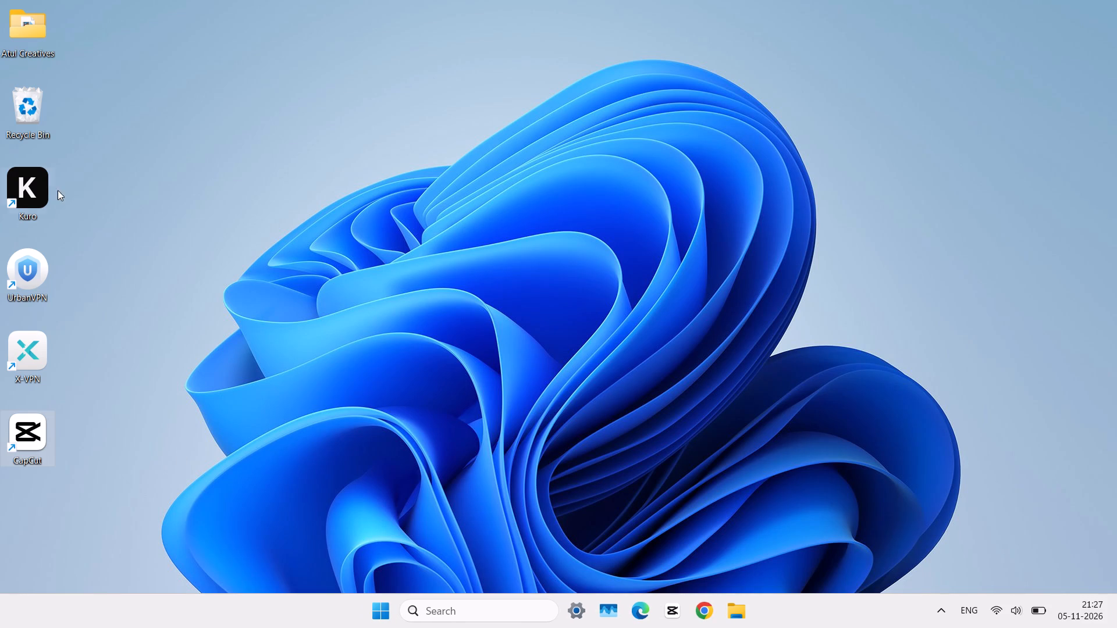
Launch UrbanVPN from the desktop.
{"action": "double_click", "coordinate": [27, 273]}
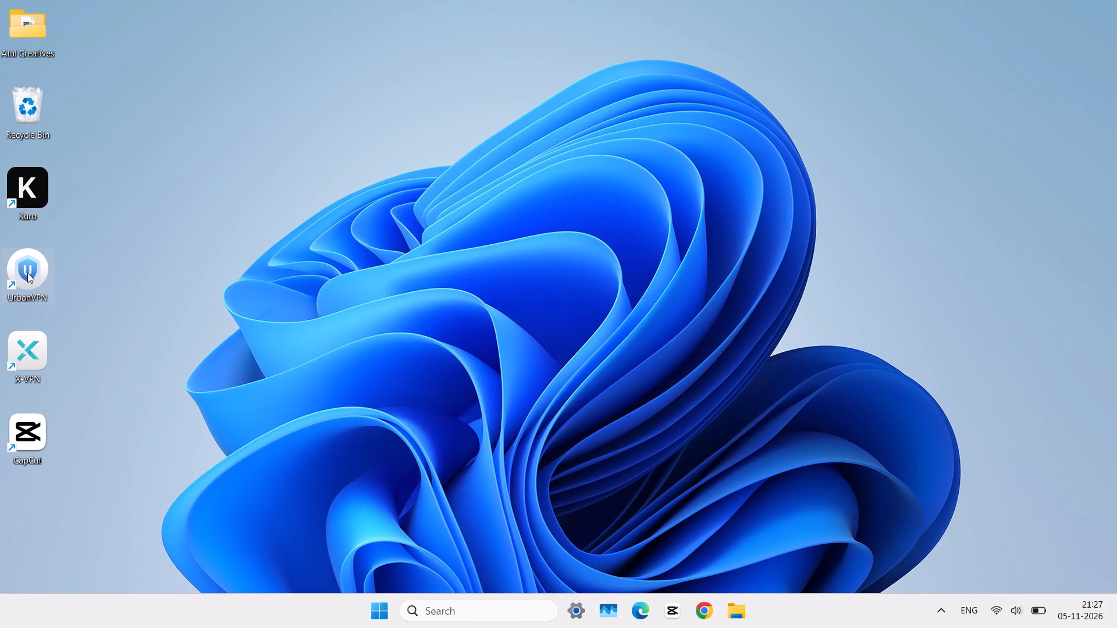
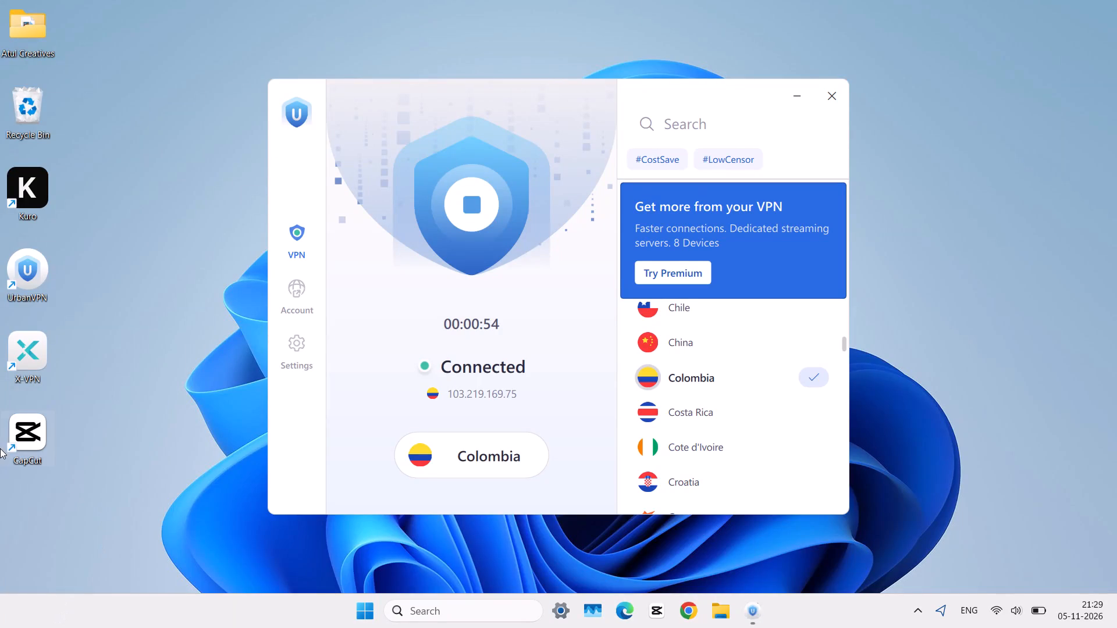
Launch CapCut again from the desktop.
{"action": "double_click", "coordinate": [29, 431]}
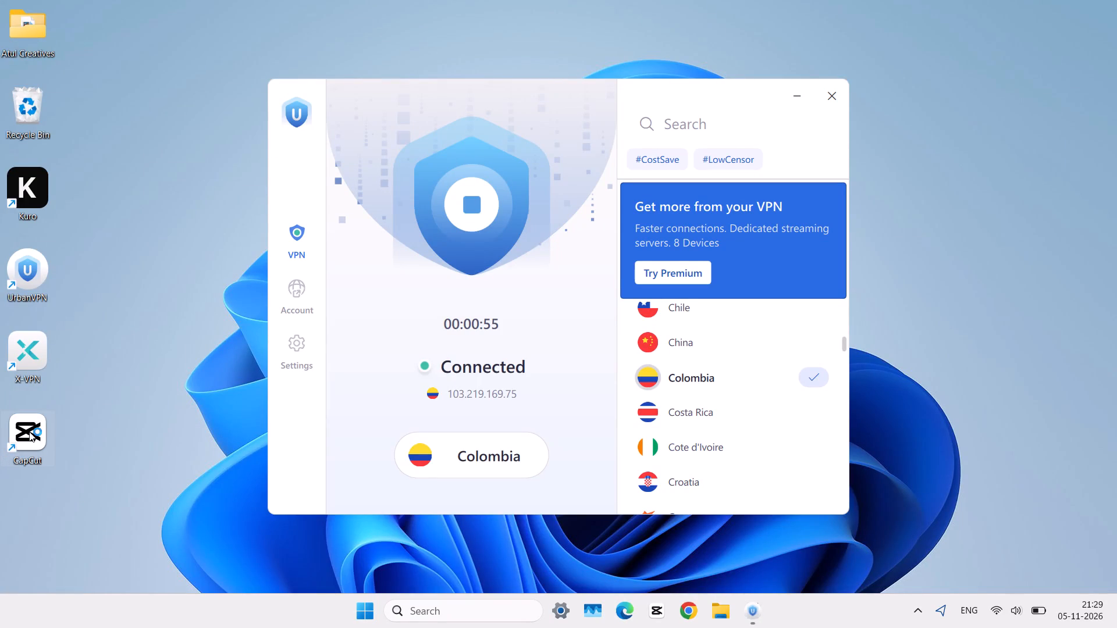
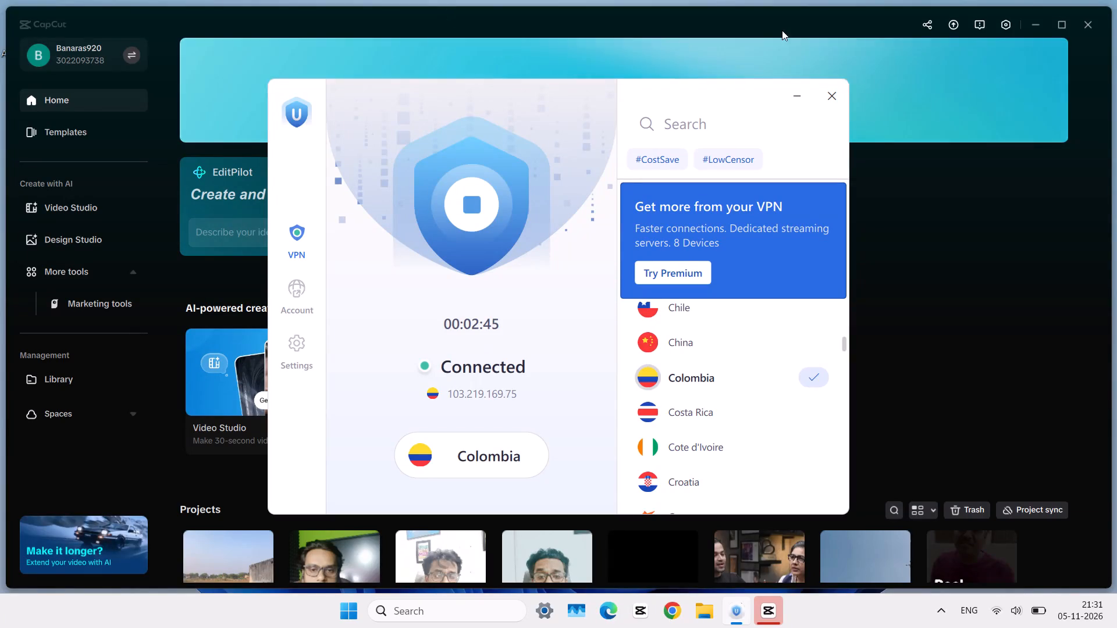
Put the UrbanVPN window away and open the 1030 project from the projects list.
{"action": "left_click", "coordinate": [809, 90]}
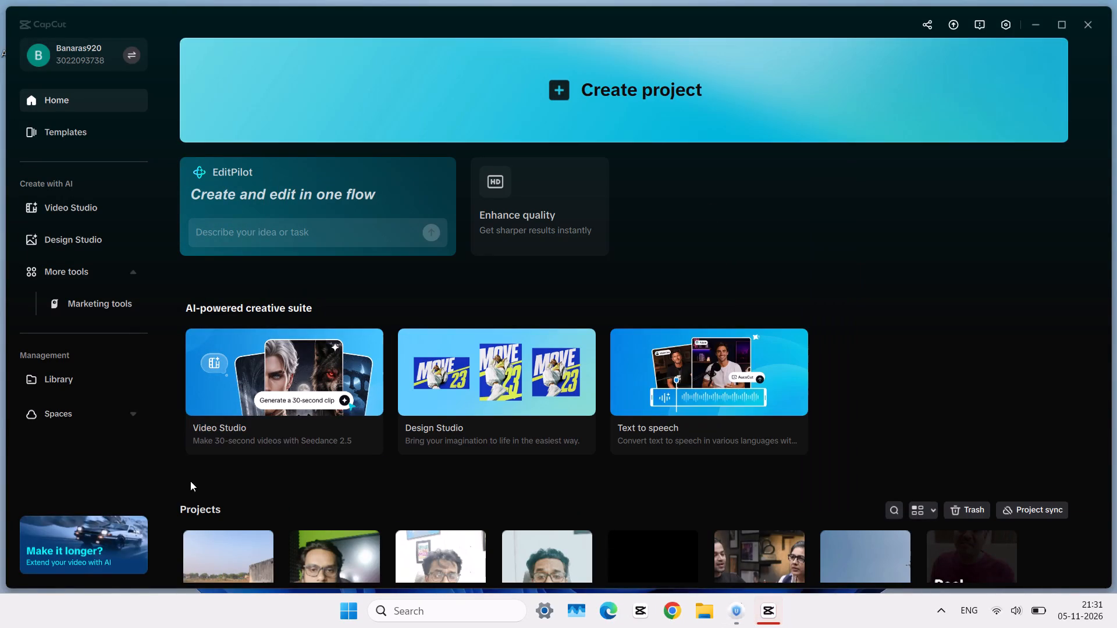
{"action": "left_click", "coordinate": [239, 547]}
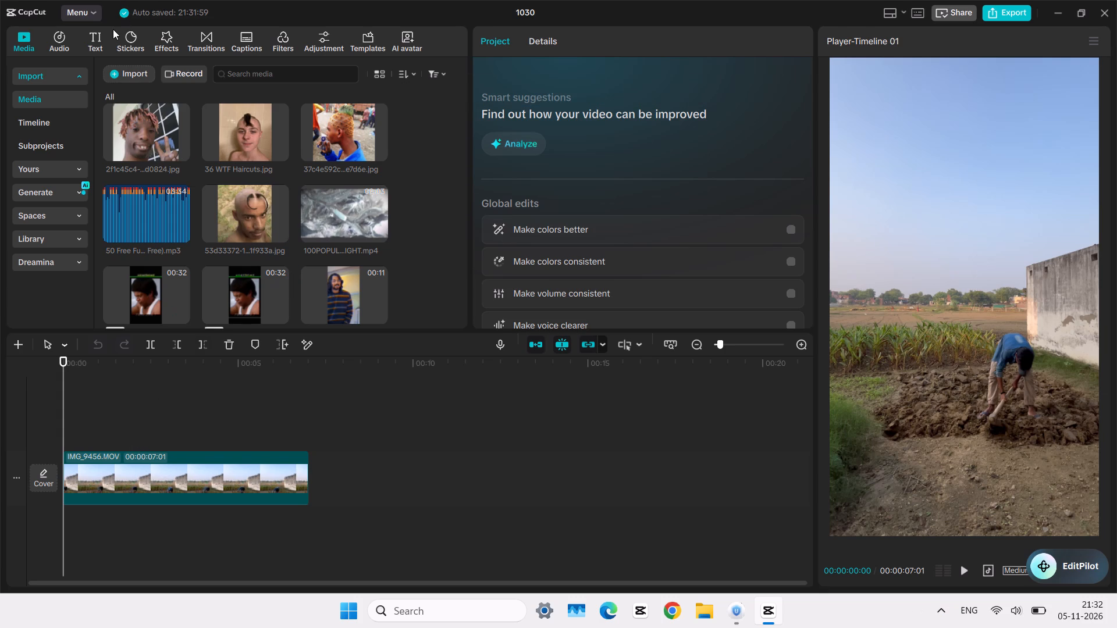
Add a default text clip on a track above IMG_9456.MOV, near the start of the timeline, and select it.
{"action": "left_click", "coordinate": [102, 40]}
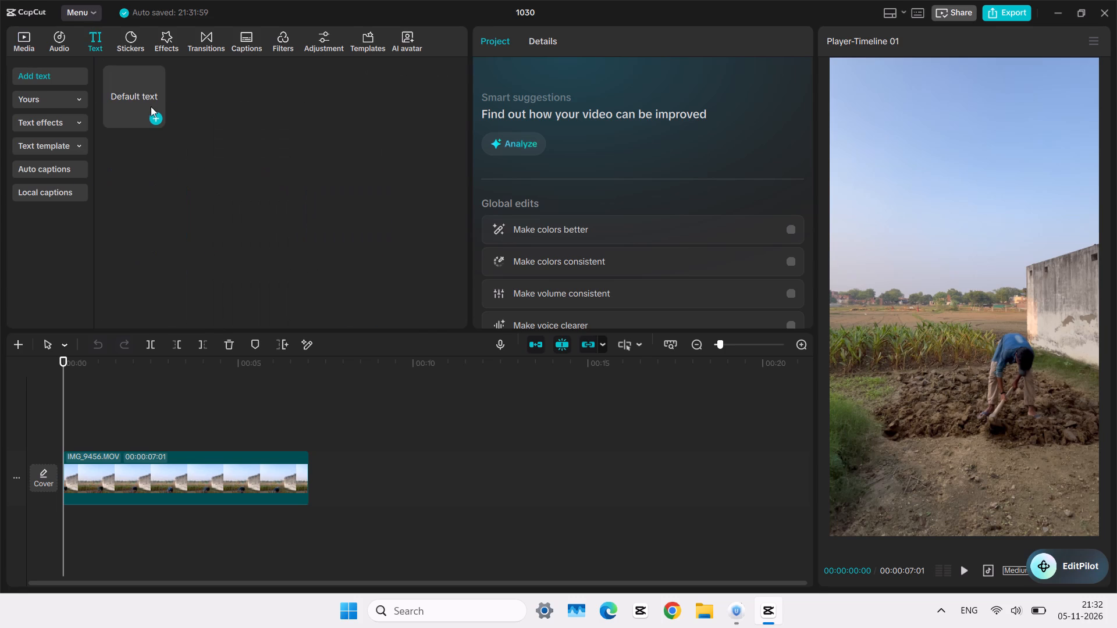
{"action": "left_click_drag", "start_coordinate": [130, 87], "coordinate": [73, 433]}
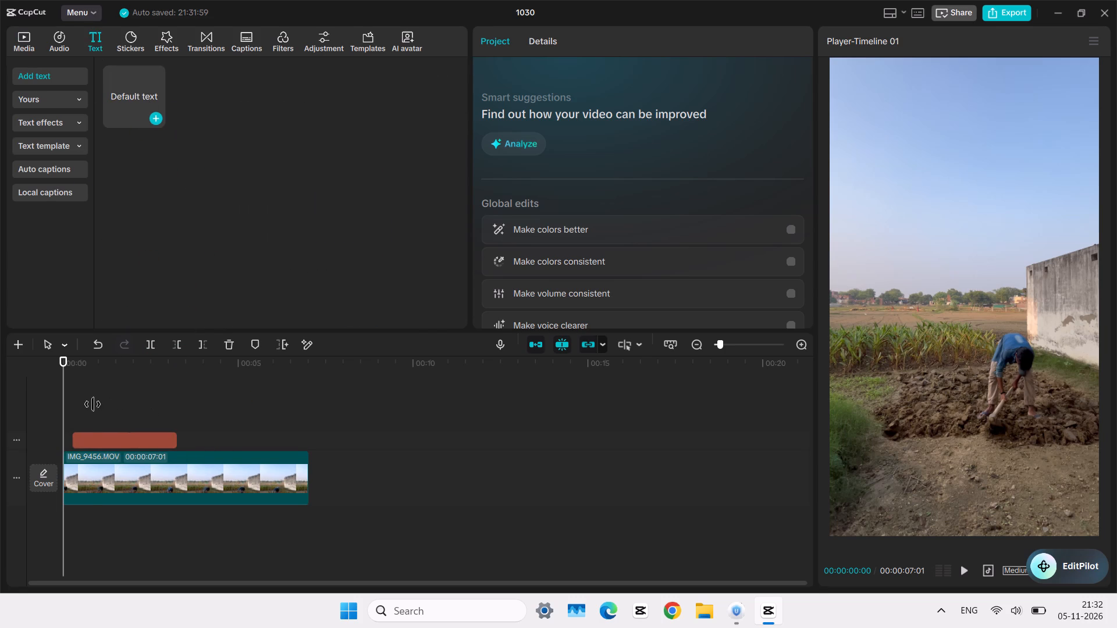
{"action": "left_click", "coordinate": [93, 404]}
{"action": "left_click", "coordinate": [93, 423]}
{"action": "left_click", "coordinate": [101, 438]}
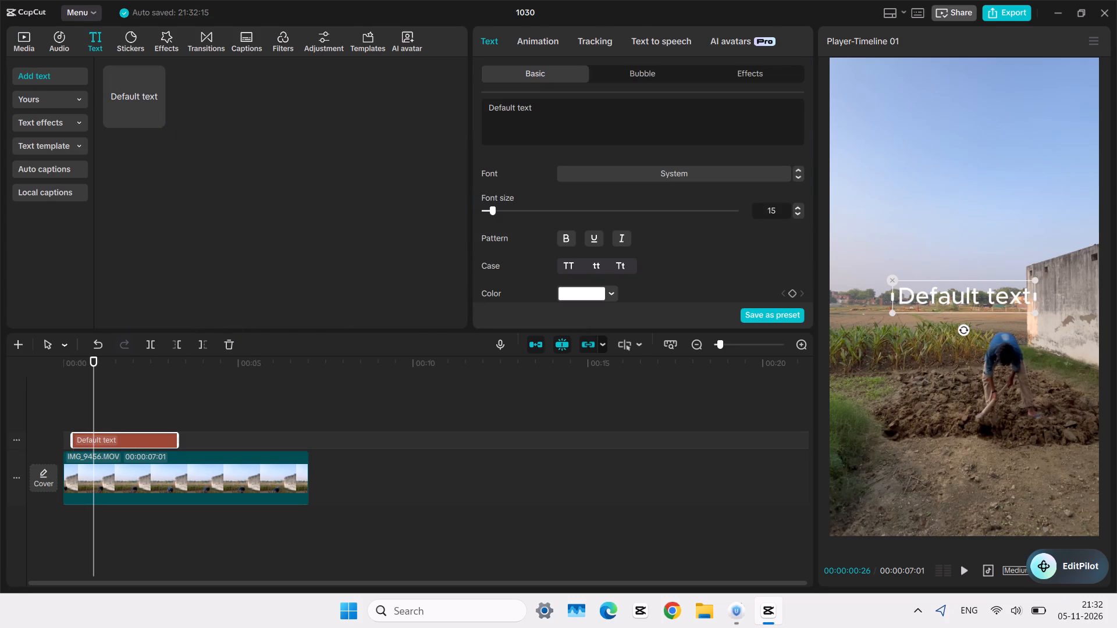
Replace the default text with the caption "Diwali ke 10 din pehle ghar aagaya".
{"action": "left_click_drag", "start_coordinate": [546, 106], "coordinate": [485, 116]}
{"action": "left_click_drag", "start_coordinate": [539, 105], "coordinate": [451, 104]}
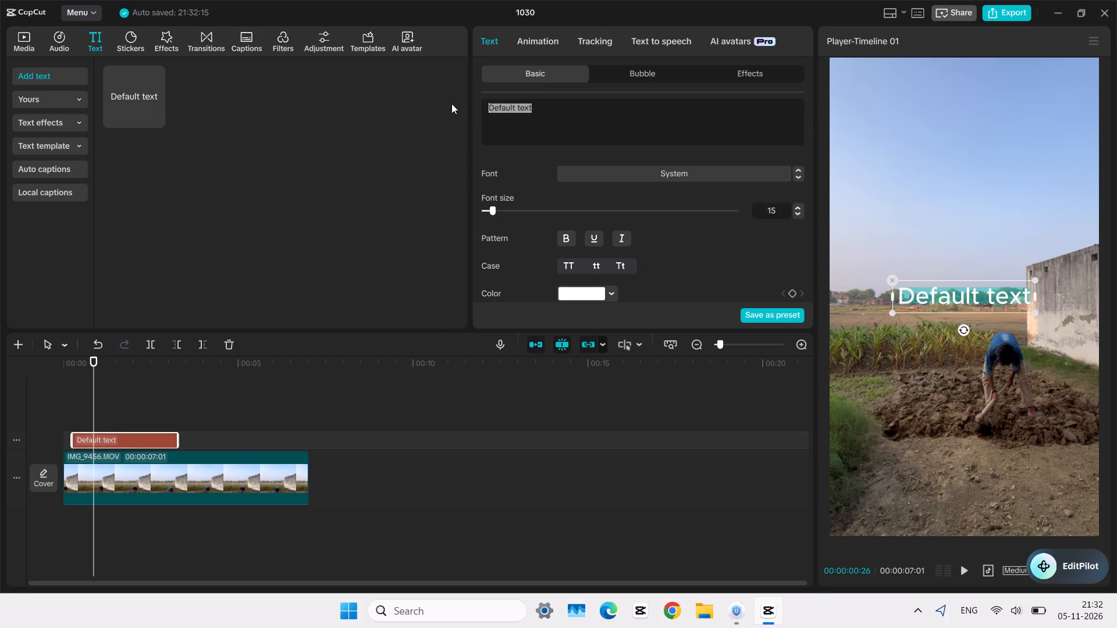
{"action": "key", "text": "Delete"}
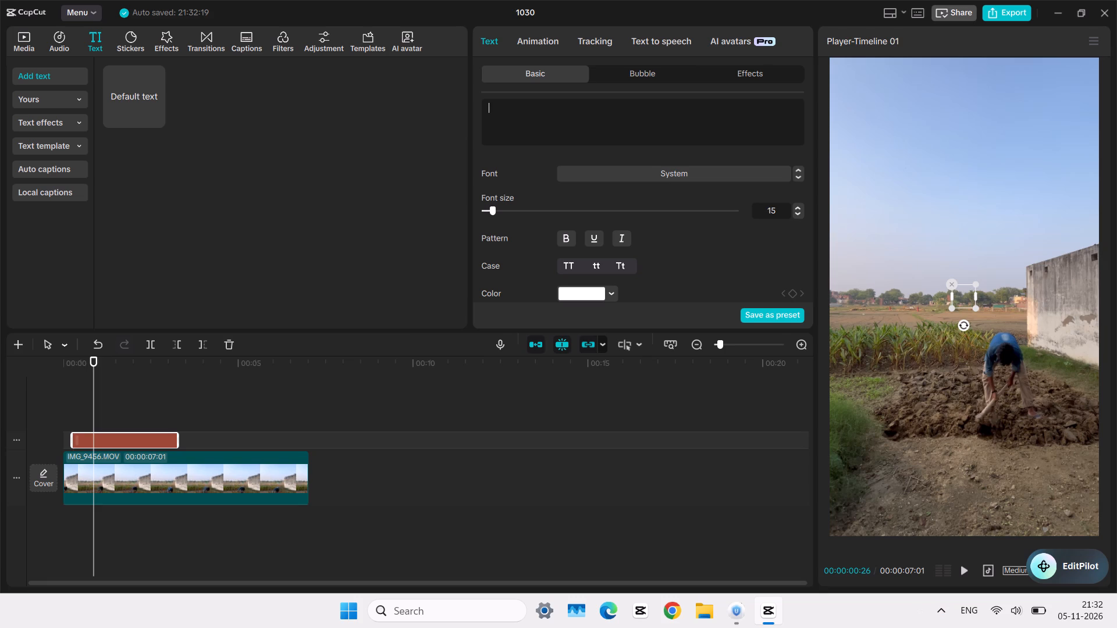
{"action": "key", "text": "d"}
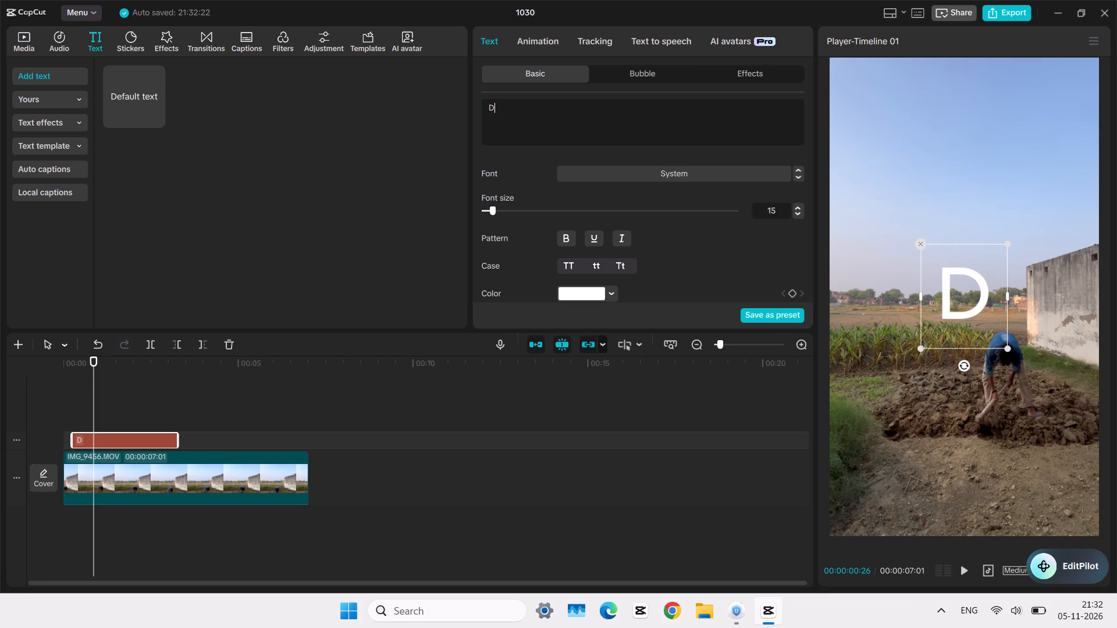
{"action": "key", "text": "i"}
{"action": "type", "text": "wali"}
{"action": "key", "text": "space"}
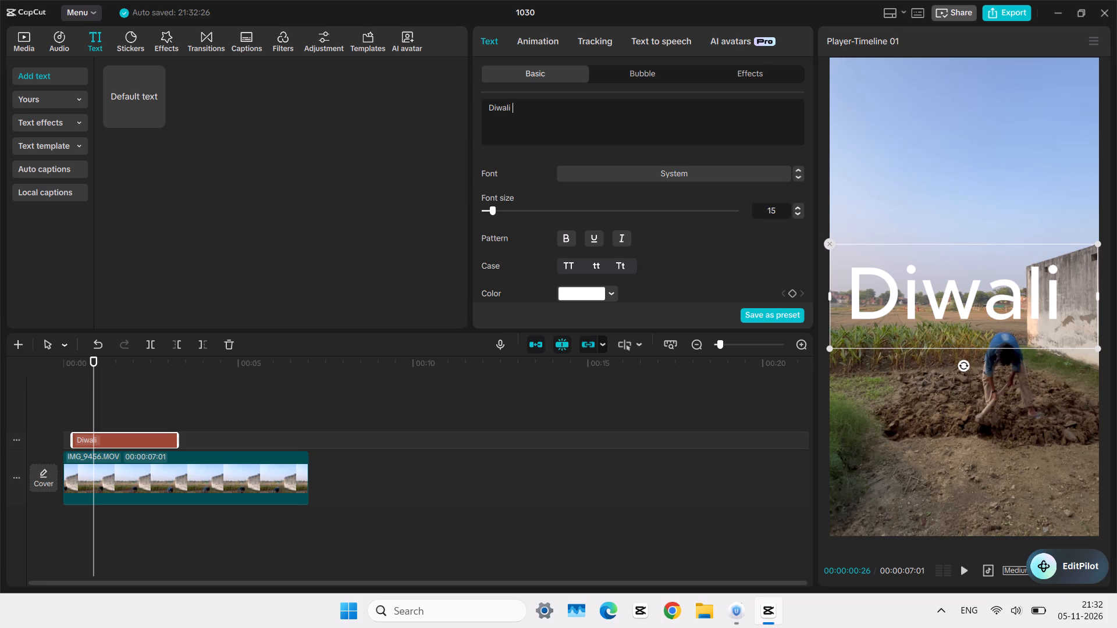
{"action": "type", "text": "ke"}
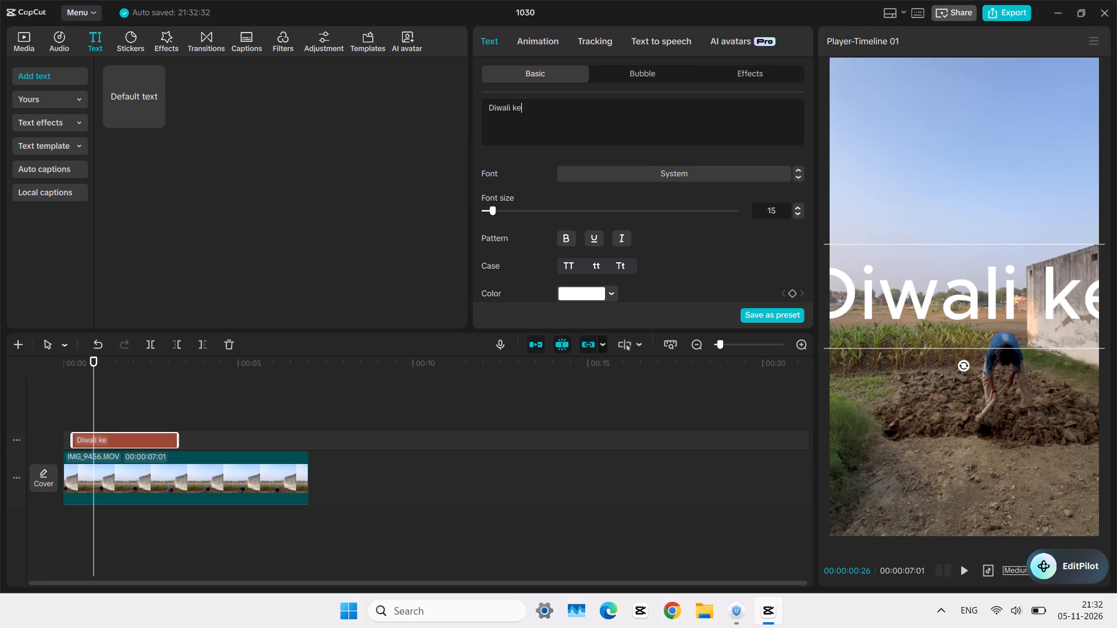
{"action": "key", "text": "BackSpace"}
{"action": "type", "text": "e"}
{"action": "key", "text": "space"}
{"action": "type", "text": "10"}
{"action": "key", "text": "space"}
{"action": "type", "text": "din pa"}
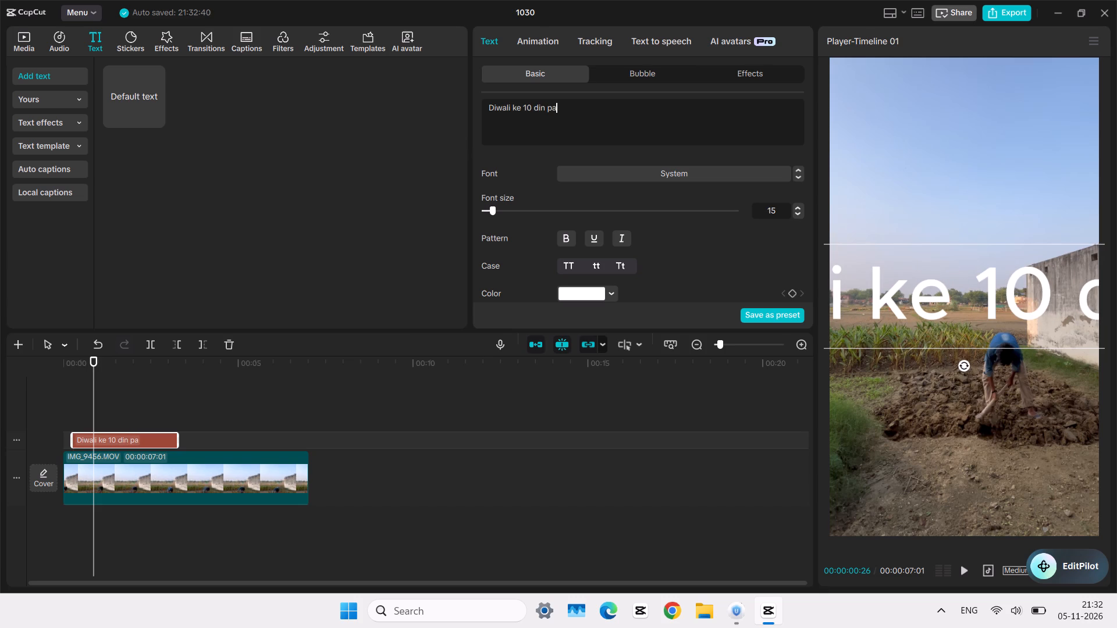
{"action": "key", "text": "BackSpace"}
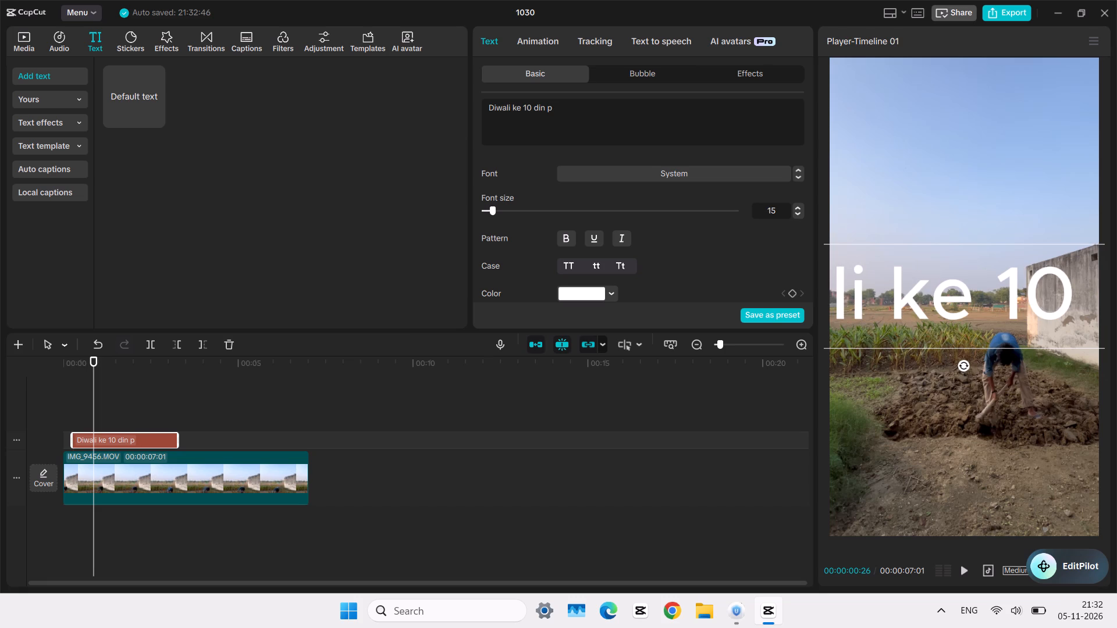
{"action": "key", "text": "w"}
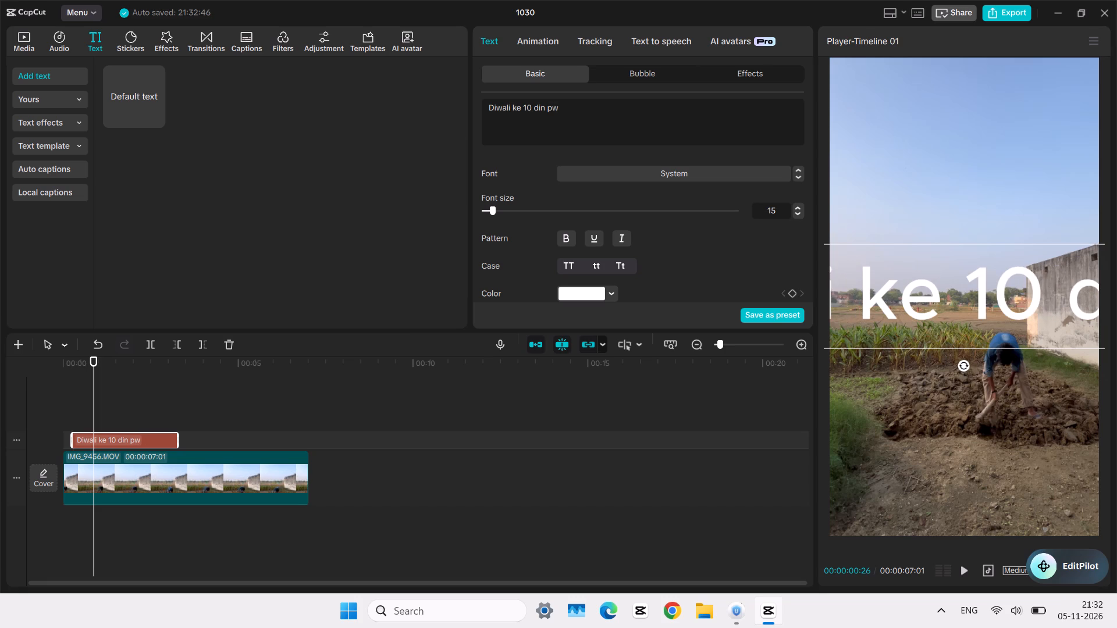
{"action": "key", "text": "BackSpace"}
{"action": "type", "text": "ehl"}
{"action": "key", "text": "e"}
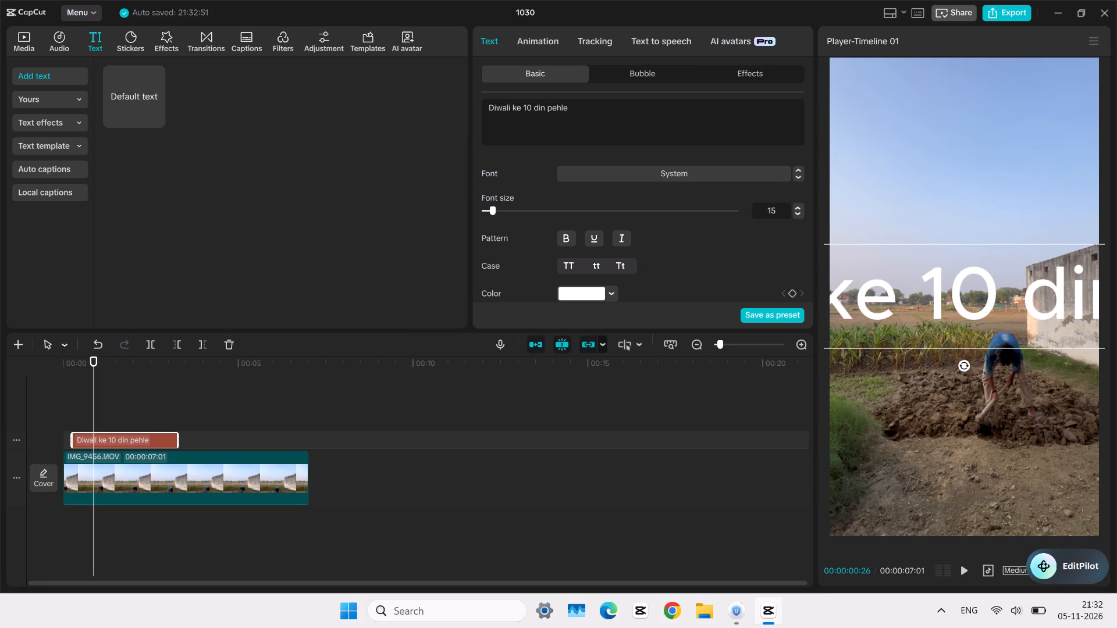
{"action": "key", "text": "space"}
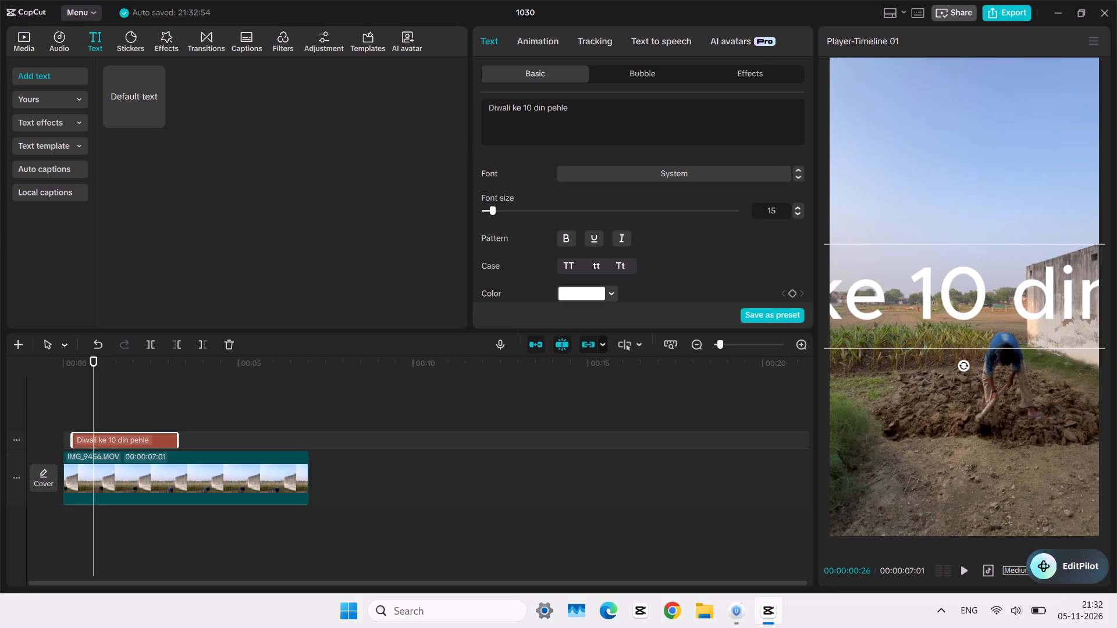
{"action": "type", "text": "ghar aagaya"}
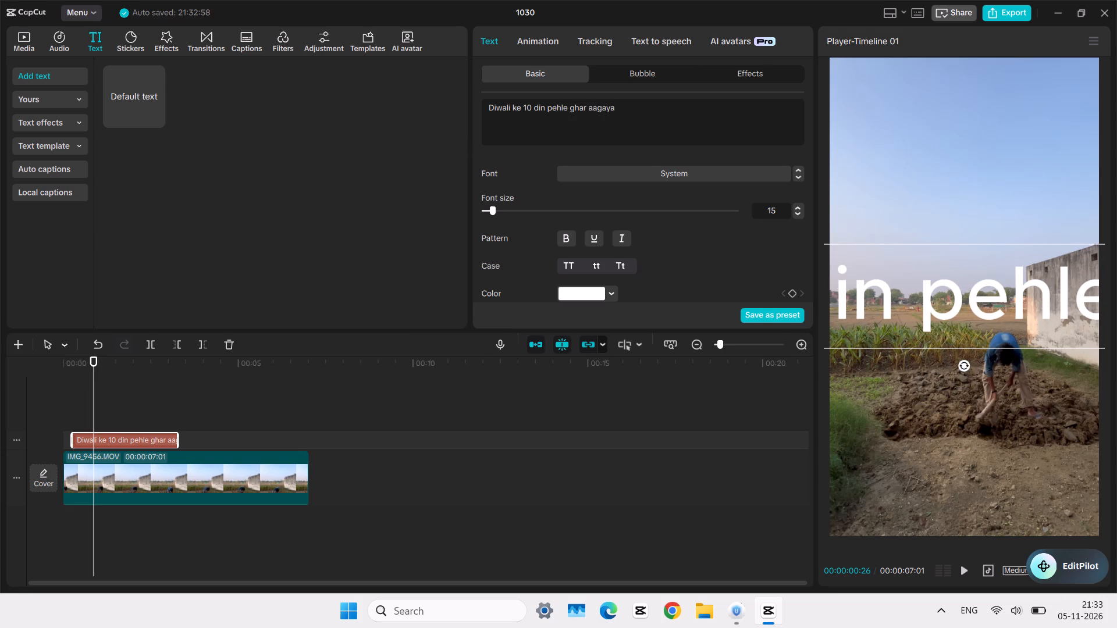
Break the caption into three lines: "Diwali ke 10 din", "pehle ghar" and "aagaya".
{"action": "left_click", "coordinate": [546, 110]}
{"action": "key", "text": "Return"}
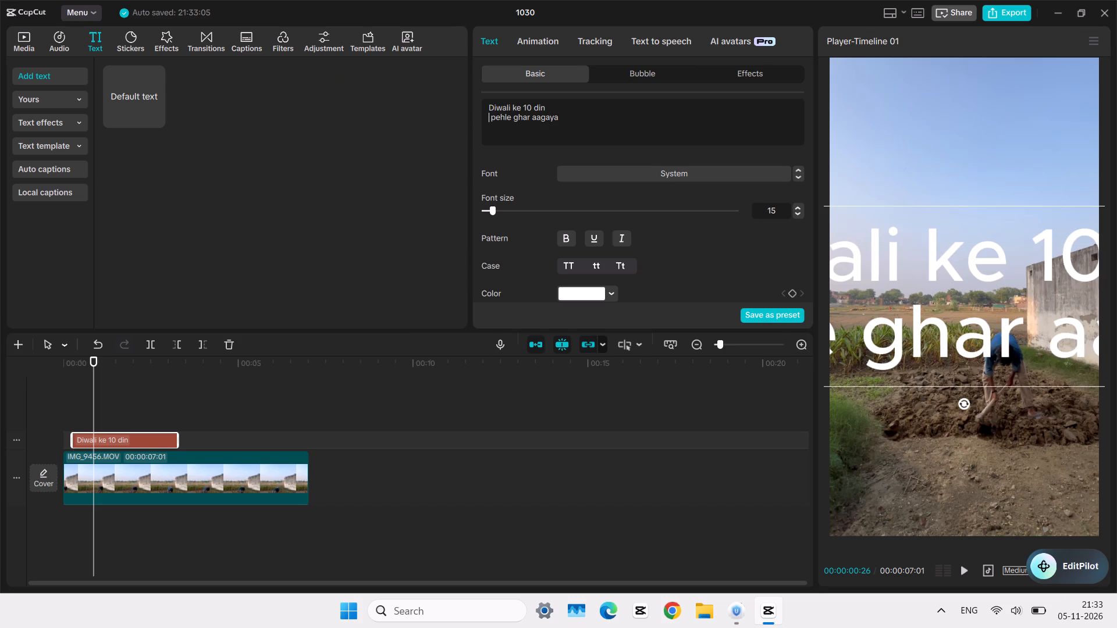
{"action": "left_click", "coordinate": [530, 120]}
{"action": "key", "text": "Return"}
Scale the caption down to about two-thirds of the frame width and place it in the sky above the field.
{"action": "left_click_drag", "start_coordinate": [967, 374], "coordinate": [882, 299]}
{"action": "left_click_drag", "start_coordinate": [1034, 321], "coordinate": [853, 325]}
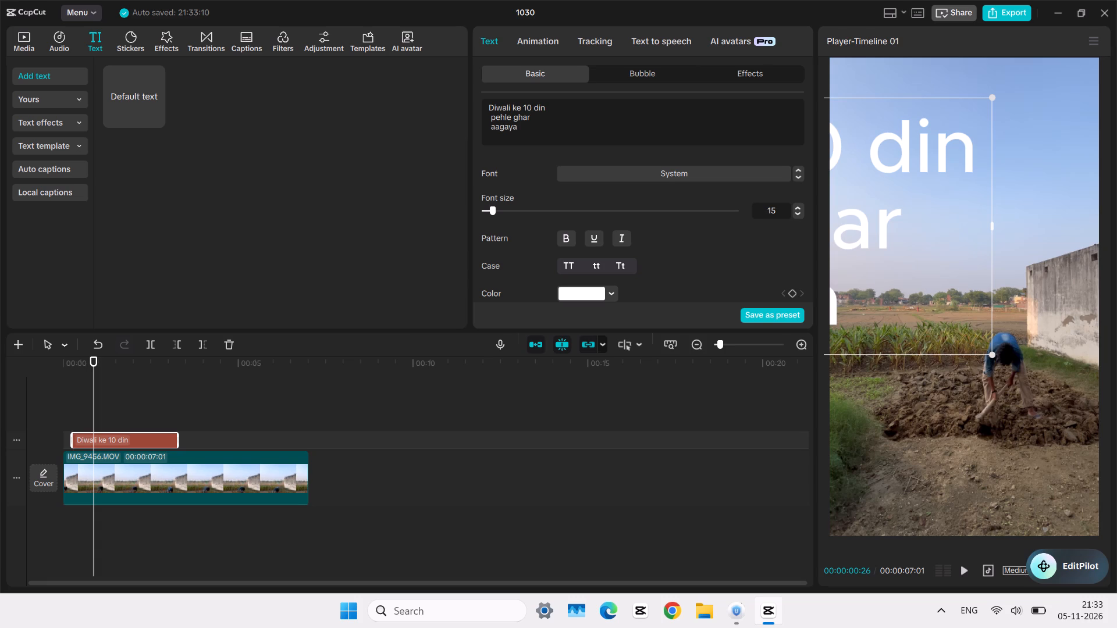
{"action": "left_click_drag", "start_coordinate": [988, 354], "coordinate": [895, 230]}
{"action": "left_click_drag", "start_coordinate": [877, 219], "coordinate": [1093, 216]}
{"action": "left_click_drag", "start_coordinate": [1076, 265], "coordinate": [994, 251]}
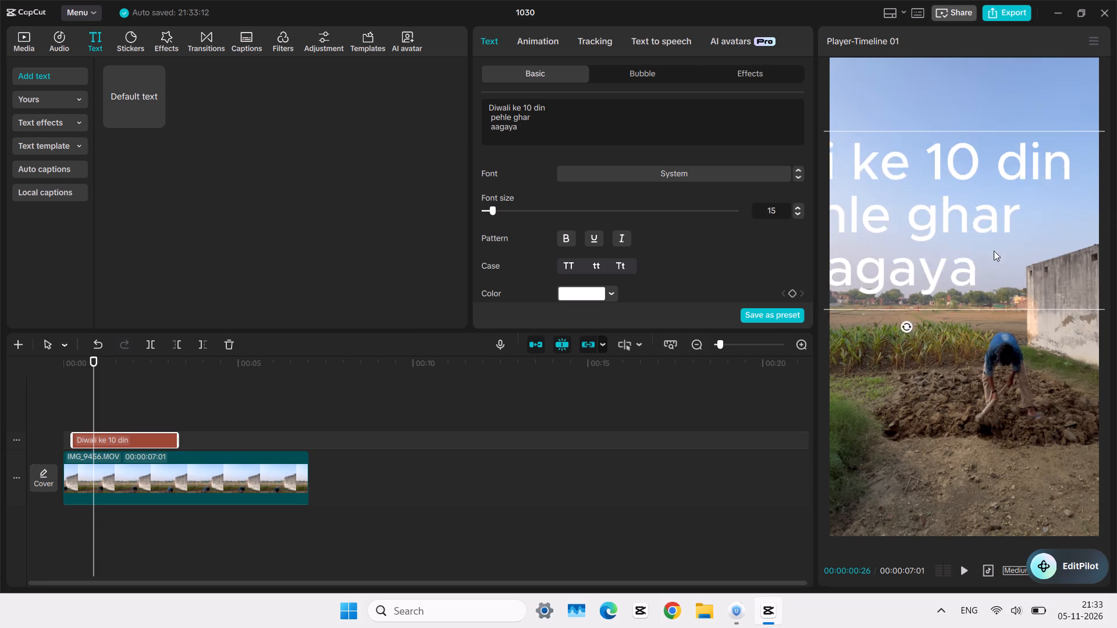
{"action": "left_click_drag", "start_coordinate": [994, 251], "coordinate": [929, 238]}
{"action": "left_click_drag", "start_coordinate": [969, 288], "coordinate": [874, 227]}
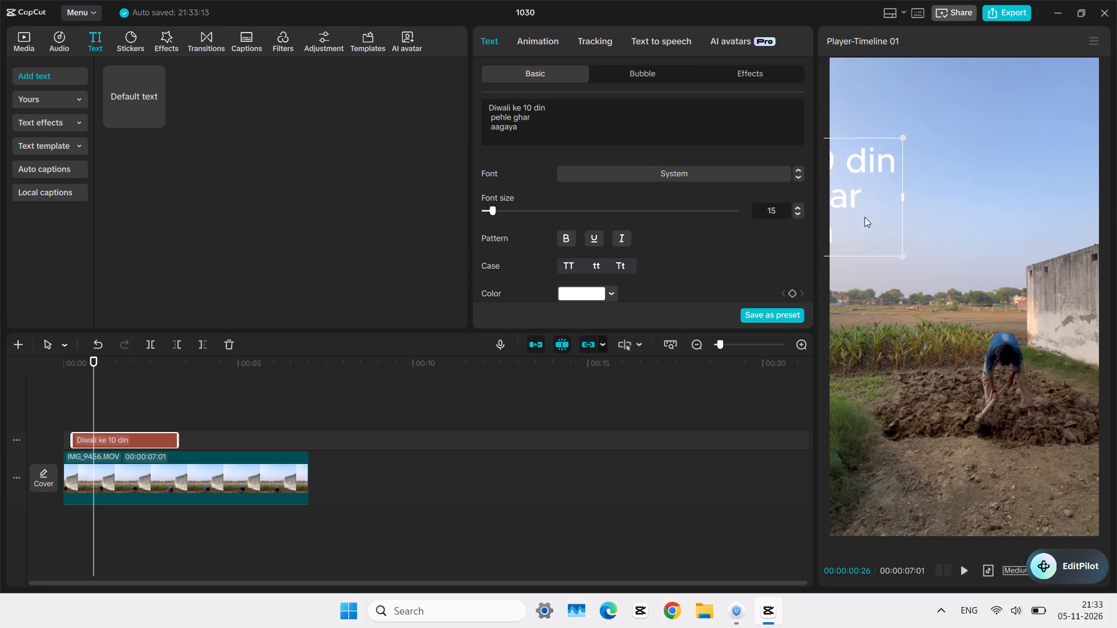
{"action": "left_click_drag", "start_coordinate": [848, 195], "coordinate": [1041, 252]}
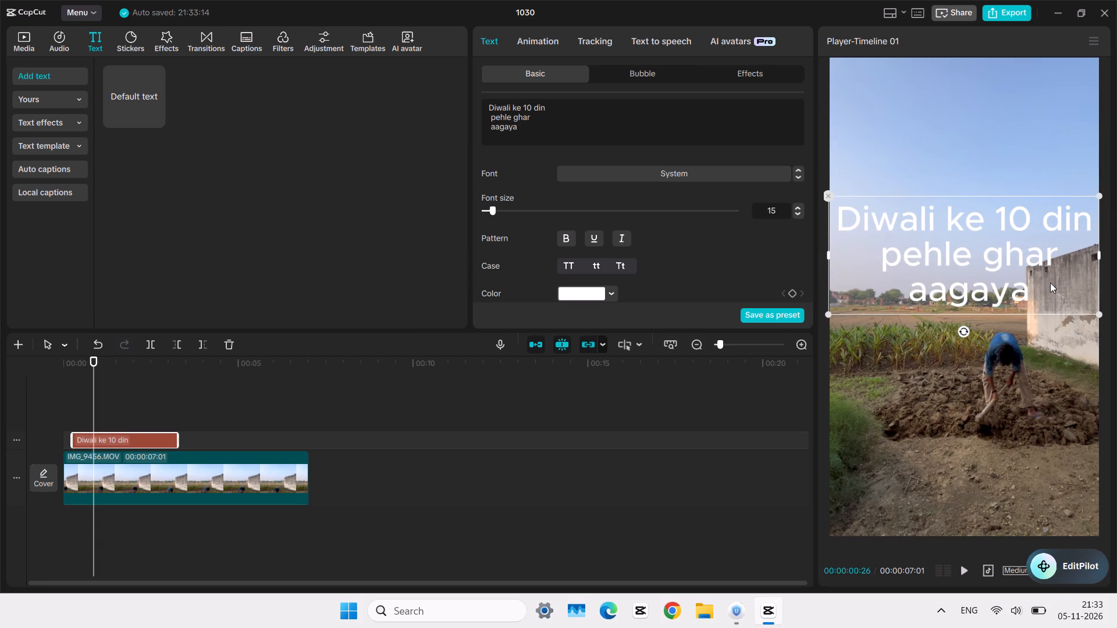
{"action": "left_click_drag", "start_coordinate": [1101, 310], "coordinate": [1037, 267]}
{"action": "left_click_drag", "start_coordinate": [1000, 267], "coordinate": [1000, 254]}
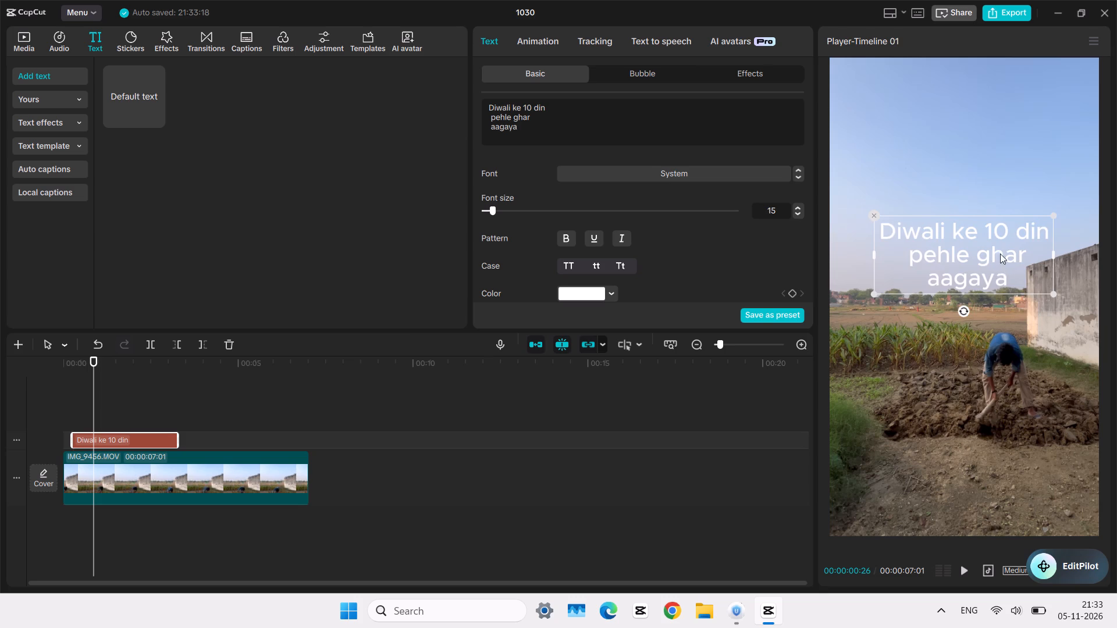
{"action": "left_click_drag", "start_coordinate": [1000, 254], "coordinate": [1002, 217]}
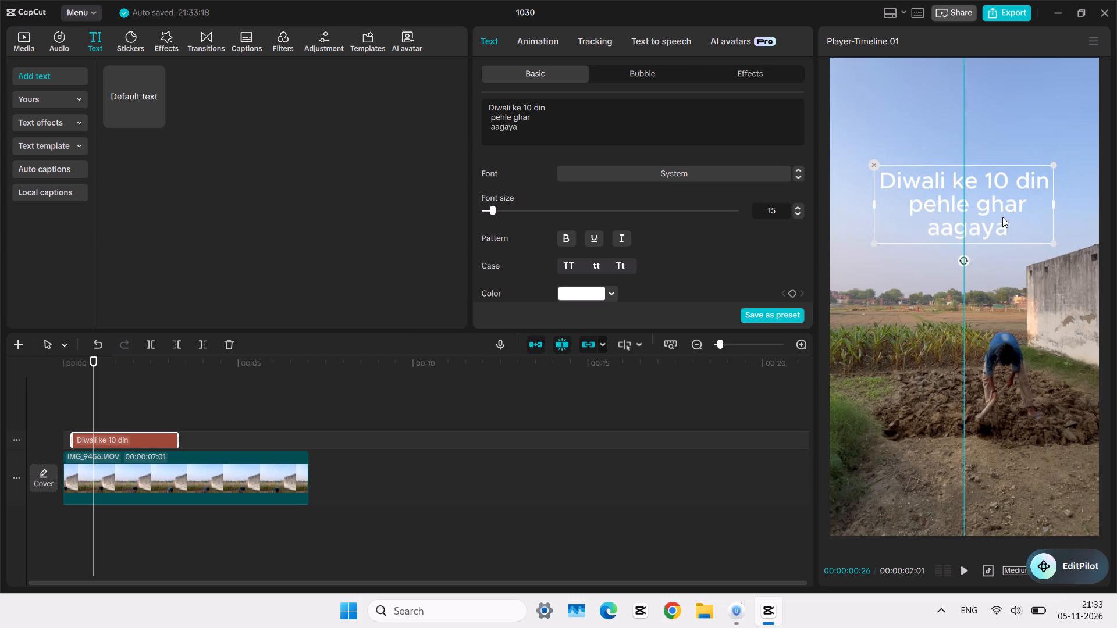
{"action": "left_click_drag", "start_coordinate": [1002, 217], "coordinate": [996, 206]}
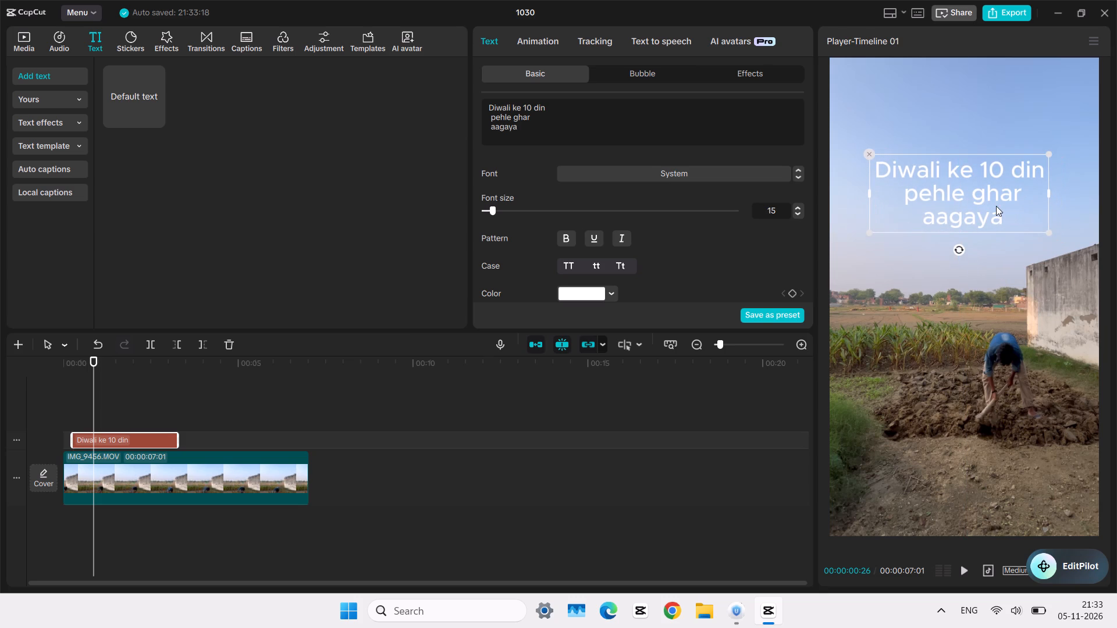
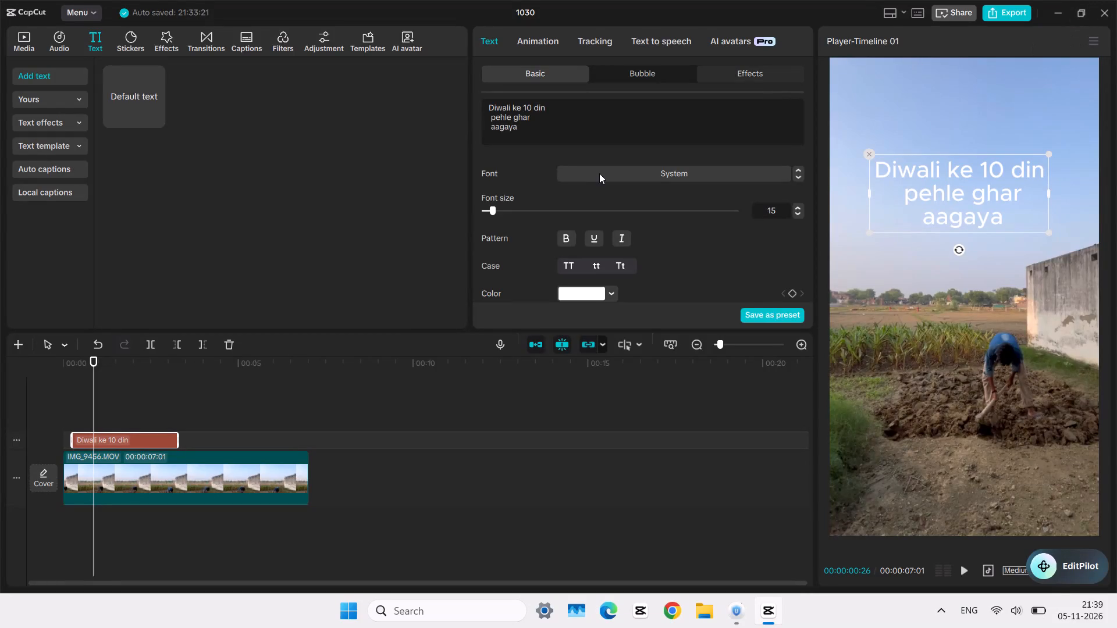
Enlarge the three-line caption in the sky to about four-fifths of the frame width.
{"action": "left_click", "coordinate": [602, 178]}
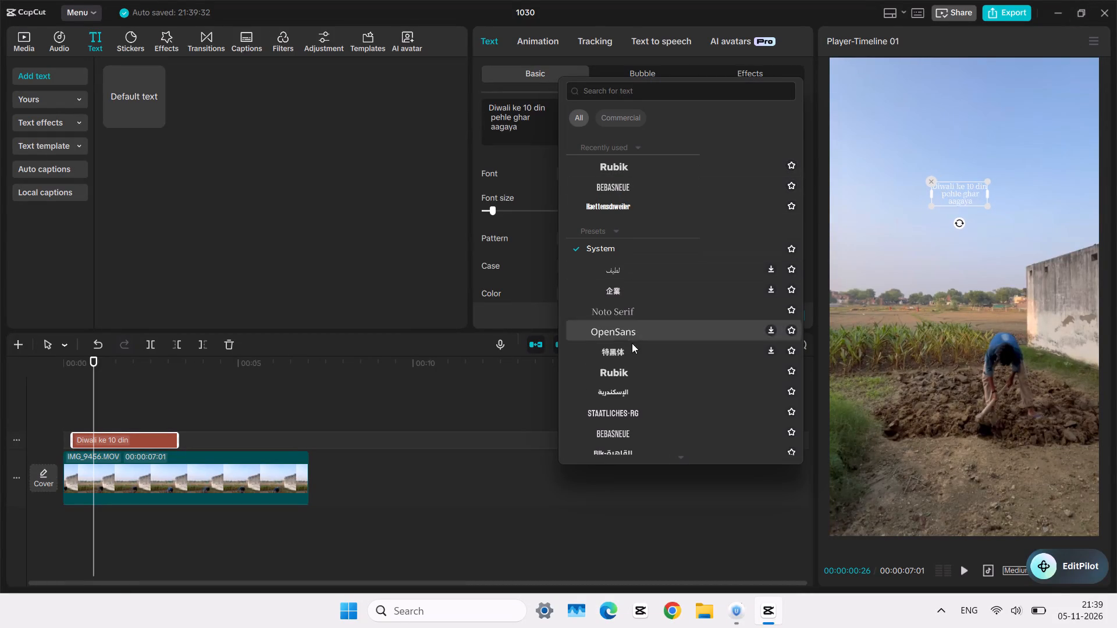
{"action": "left_click_drag", "start_coordinate": [988, 205], "coordinate": [1075, 347]}
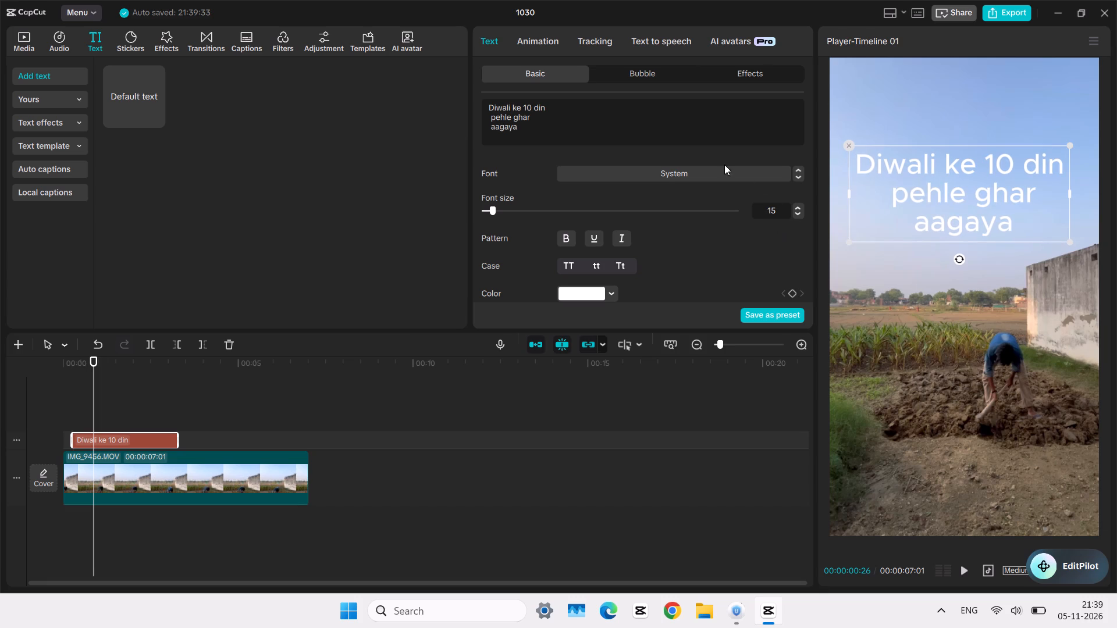
Open the caption's font choices and browse the preset fonts past Quicksand and Oswald for a new typeface.
{"action": "left_click", "coordinate": [724, 165]}
{"action": "left_click", "coordinate": [678, 175]}
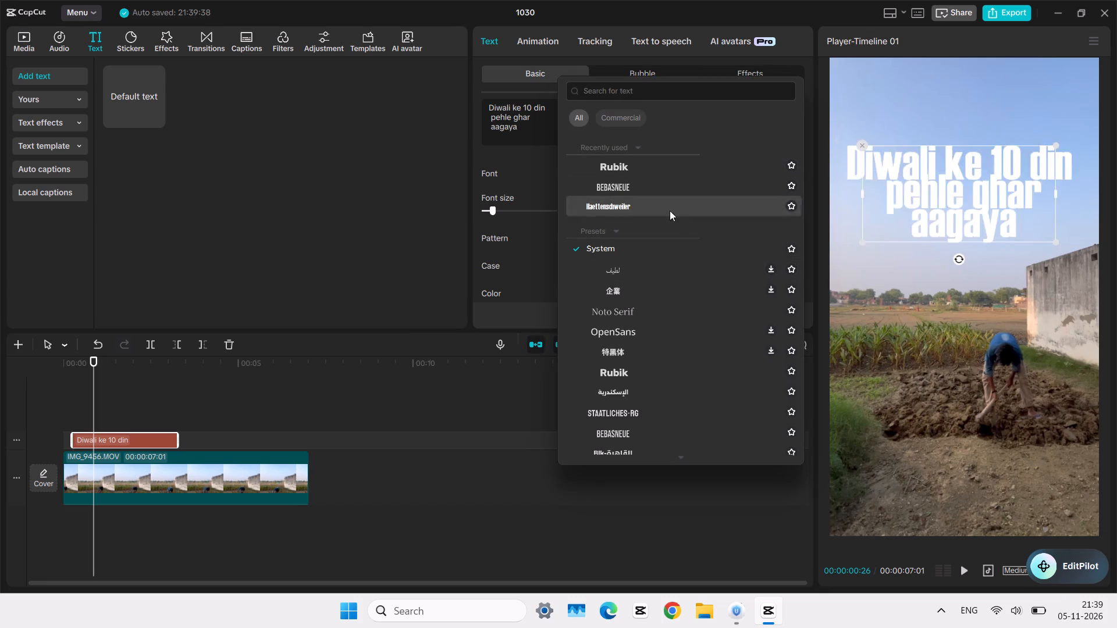
{"action": "scroll", "coordinate": [692, 294], "scroll_direction": "down", "scroll_amount": 2}
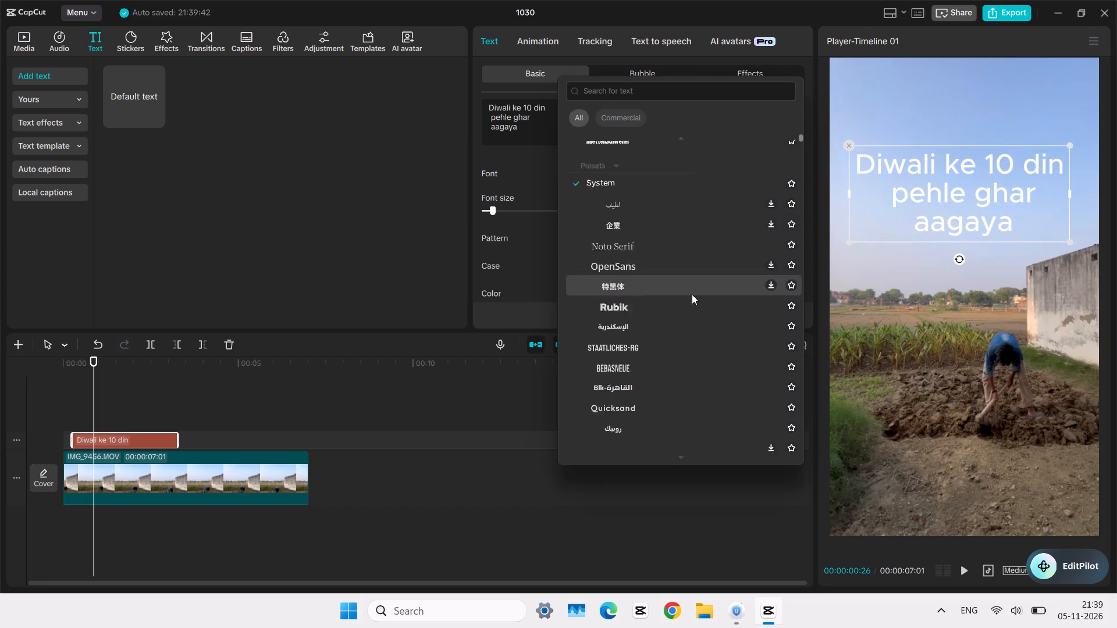
{"action": "scroll", "coordinate": [692, 294], "scroll_direction": "down", "scroll_amount": 3}
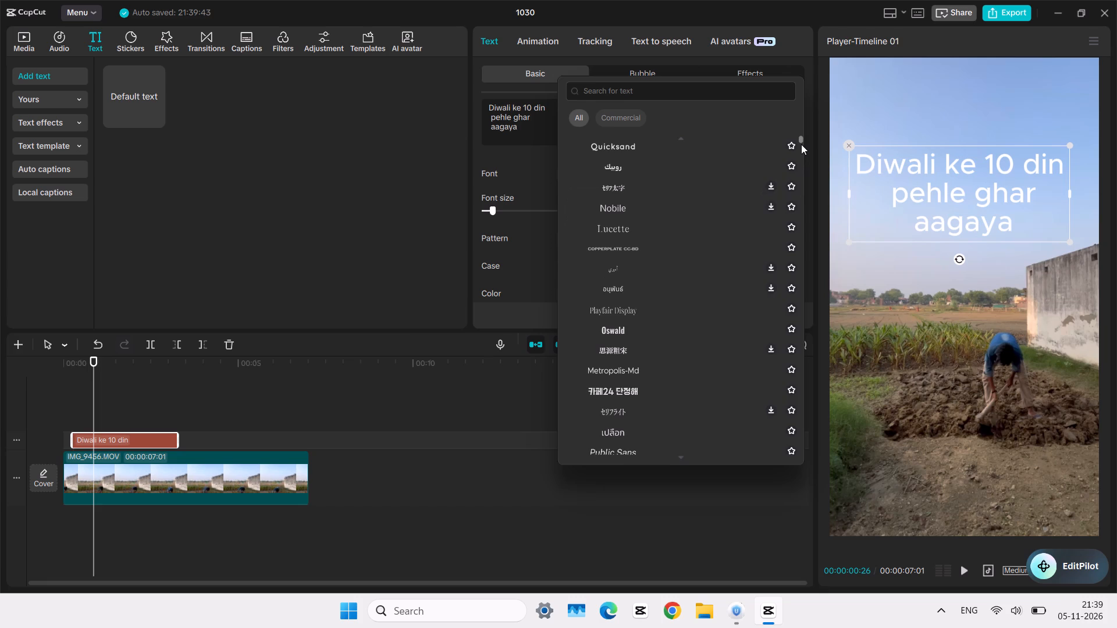
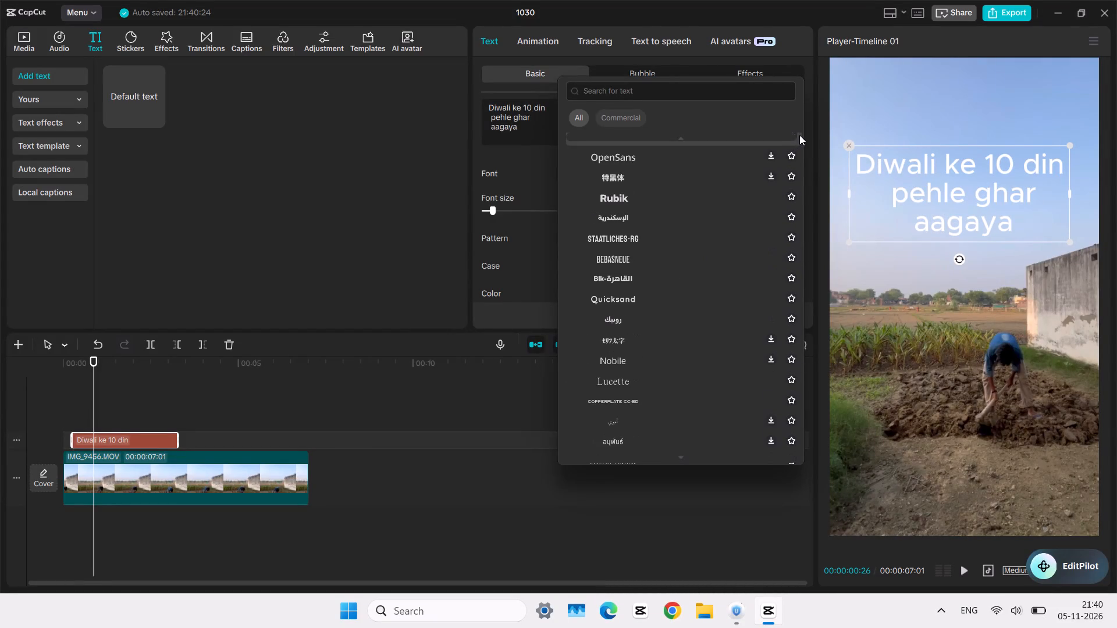
Preview the installed system fonts on the caption, working backward from Yu Gothic at the end of the font list to the Bodoni MT fonts.
{"action": "left_click_drag", "start_coordinate": [803, 138], "coordinate": [805, 532]}
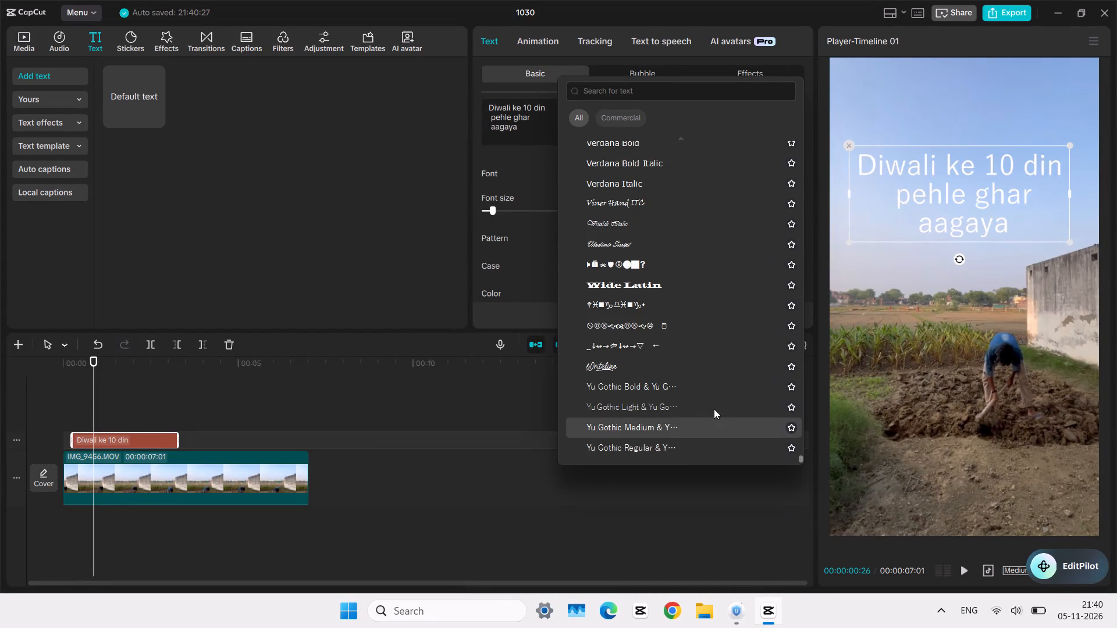
{"action": "scroll", "coordinate": [716, 222], "scroll_direction": "up", "scroll_amount": 2}
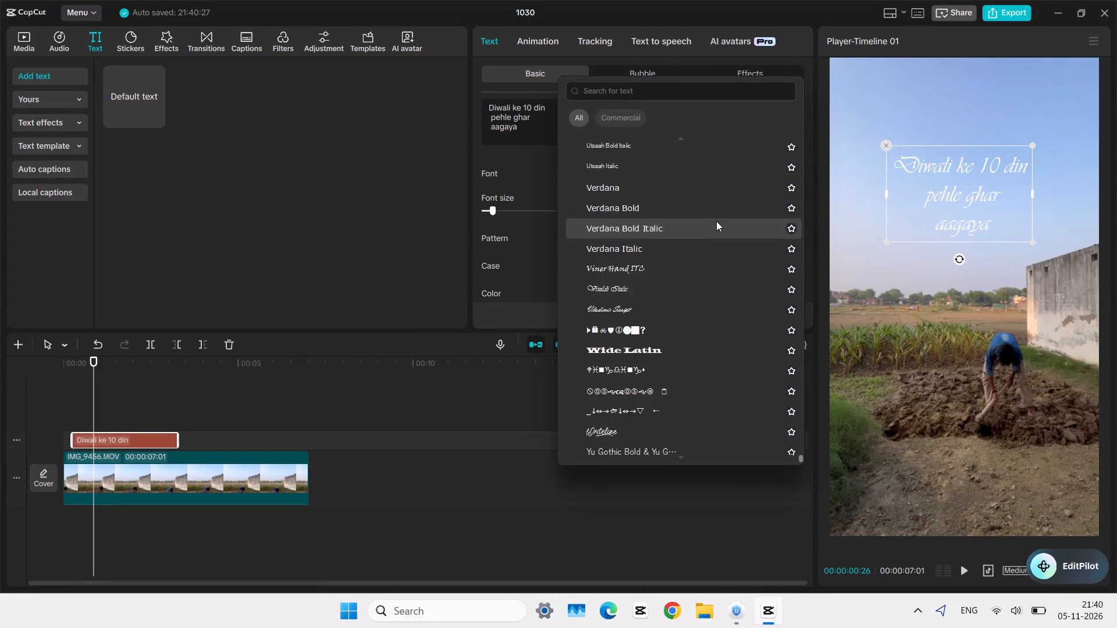
{"action": "scroll", "coordinate": [716, 221], "scroll_direction": "up", "scroll_amount": 3}
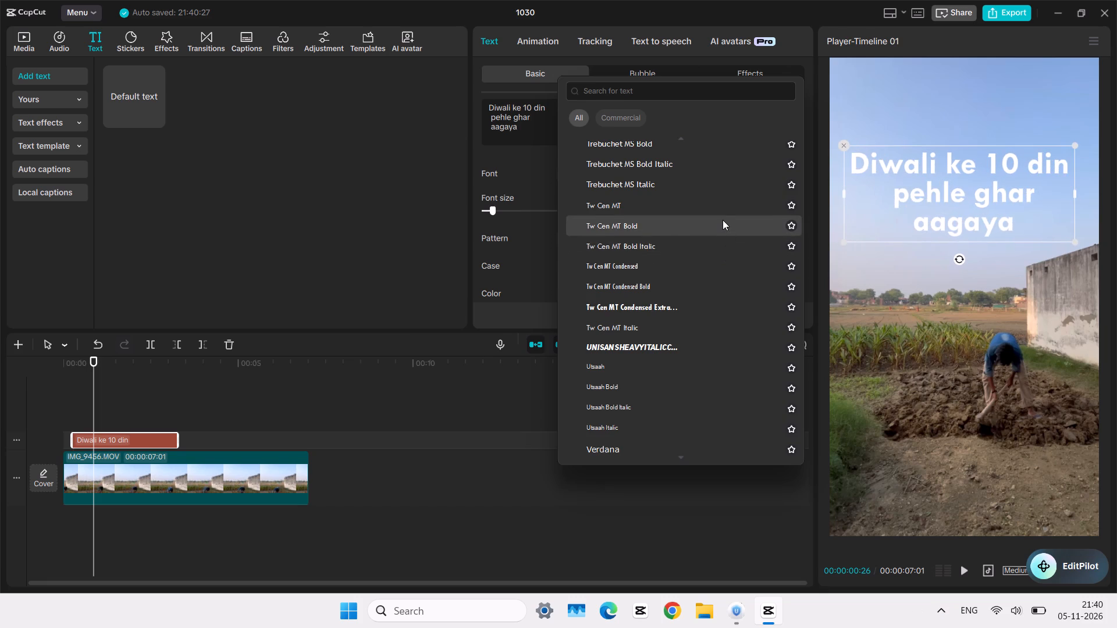
{"action": "scroll", "coordinate": [723, 220], "scroll_direction": "up", "scroll_amount": 2}
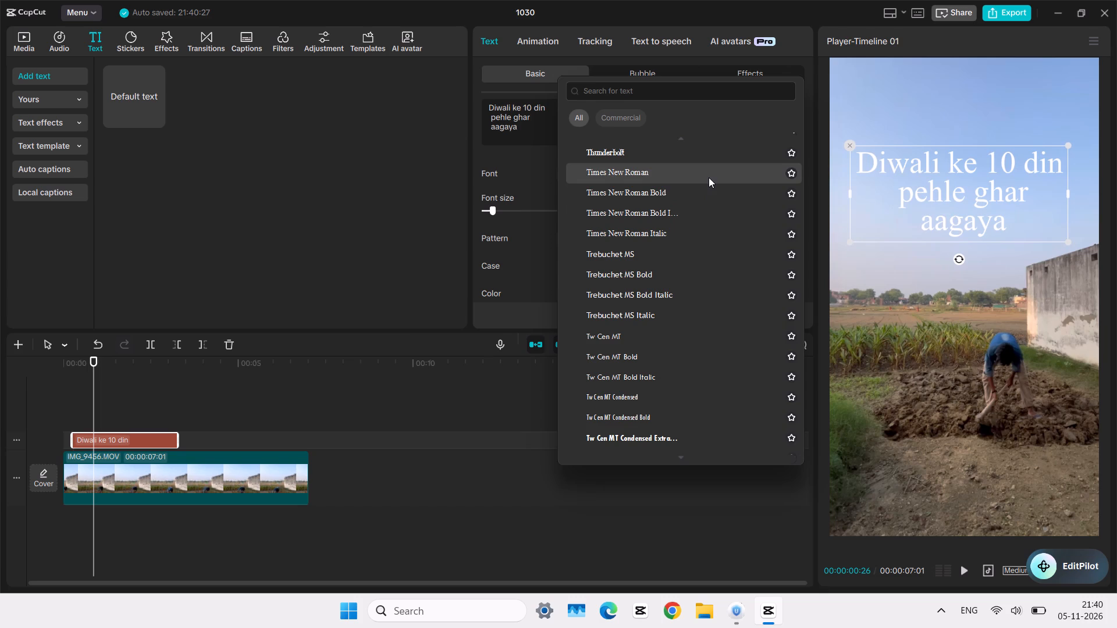
{"action": "scroll", "coordinate": [709, 177], "scroll_direction": "up", "scroll_amount": 2}
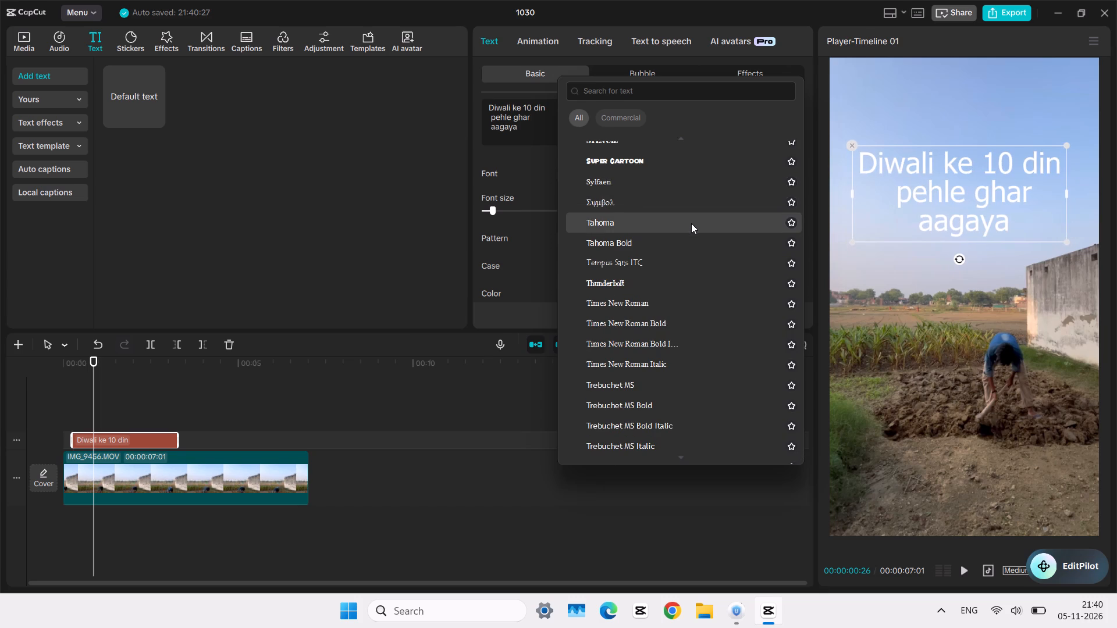
{"action": "scroll", "coordinate": [691, 223], "scroll_direction": "up", "scroll_amount": 2}
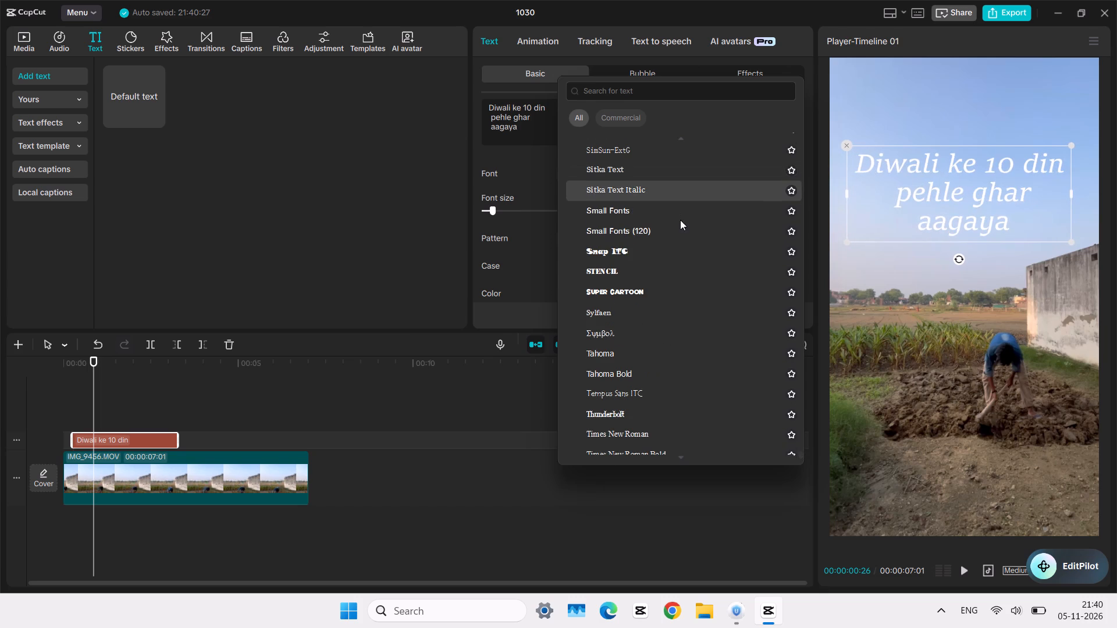
{"action": "scroll", "coordinate": [675, 180], "scroll_direction": "up", "scroll_amount": 3}
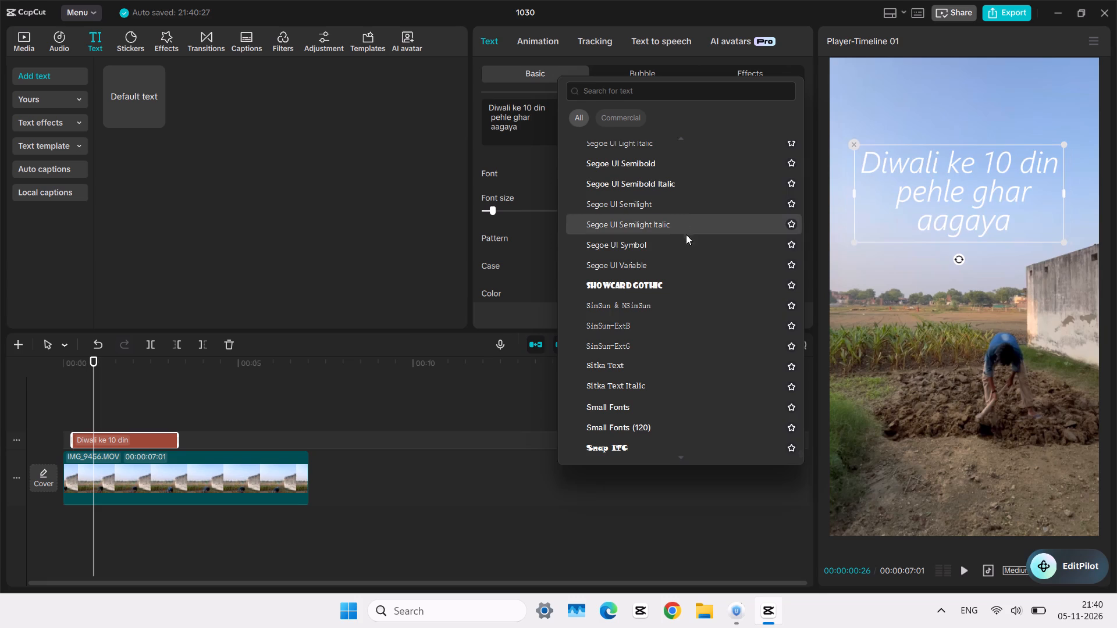
{"action": "scroll", "coordinate": [686, 204], "scroll_direction": "up", "scroll_amount": 3}
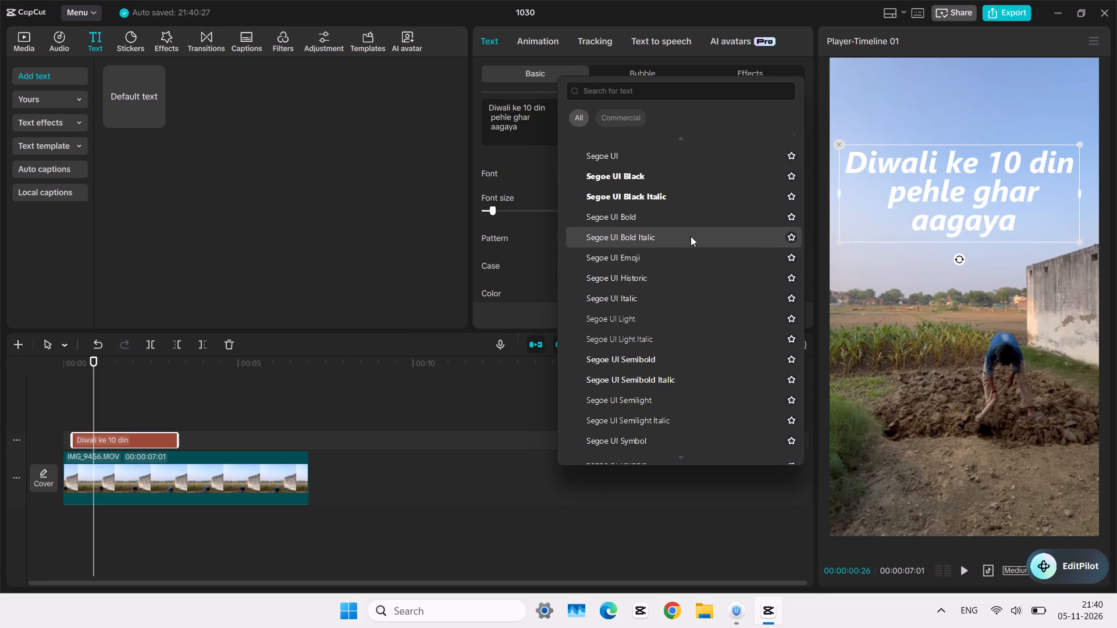
{"action": "scroll", "coordinate": [693, 216], "scroll_direction": "up", "scroll_amount": 2}
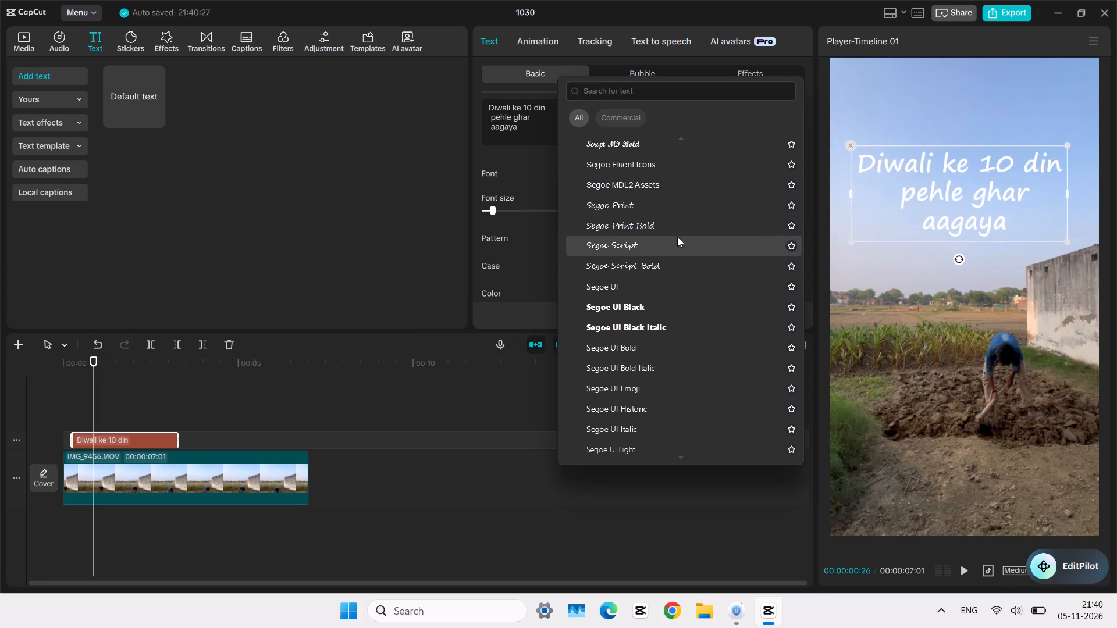
{"action": "scroll", "coordinate": [667, 277], "scroll_direction": "up", "scroll_amount": 5}
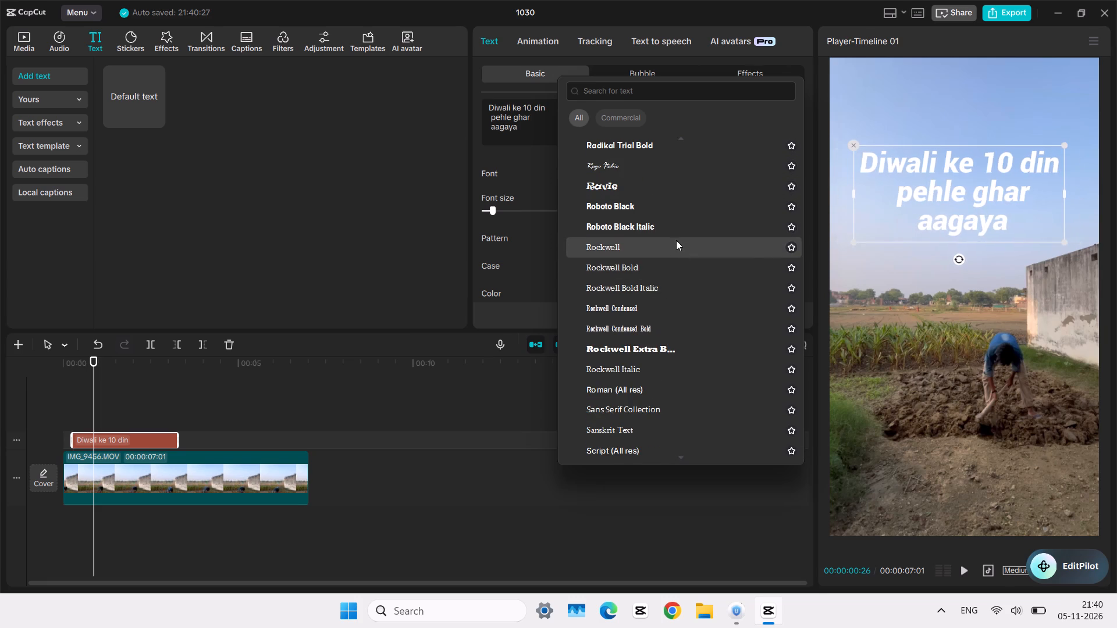
{"action": "scroll", "coordinate": [674, 259], "scroll_direction": "up", "scroll_amount": 5}
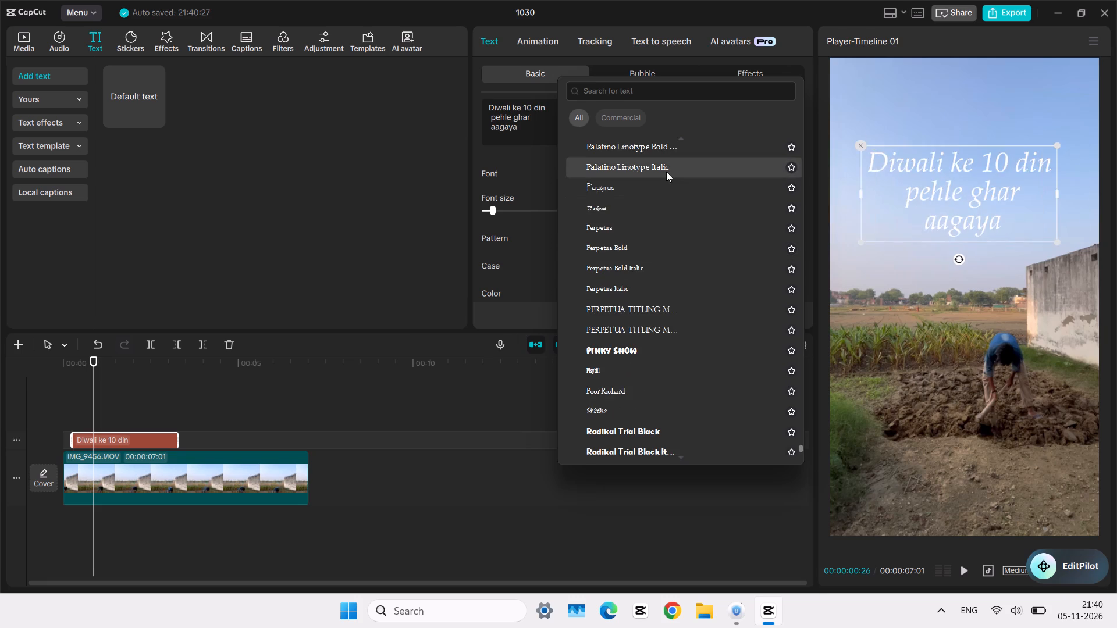
{"action": "scroll", "coordinate": [688, 259], "scroll_direction": "up", "scroll_amount": 2}
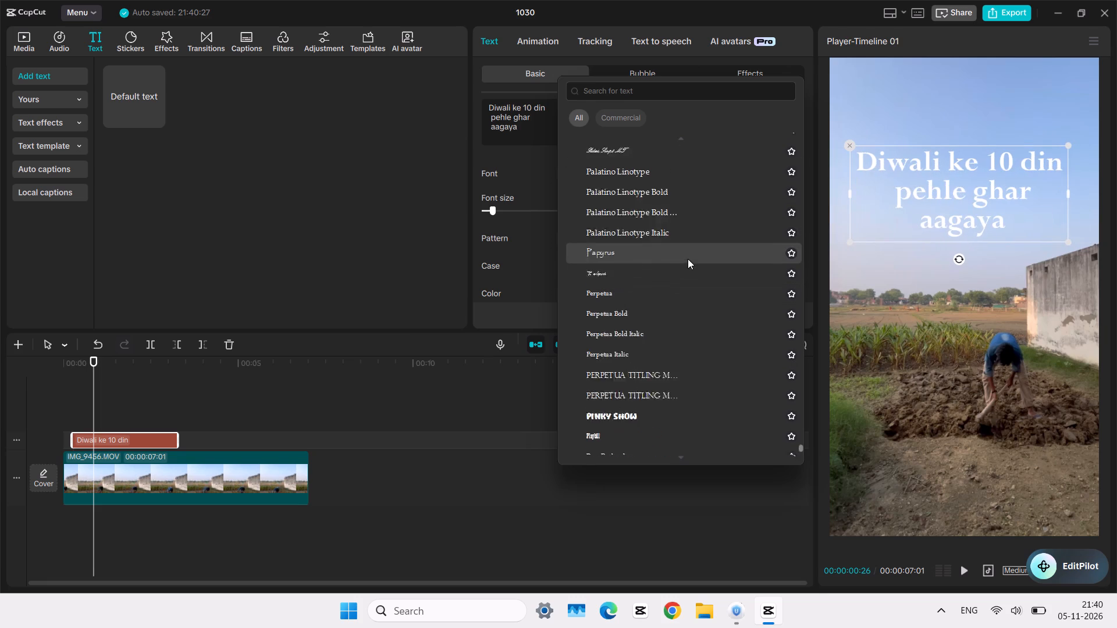
{"action": "scroll", "coordinate": [688, 259], "scroll_direction": "up", "scroll_amount": 1}
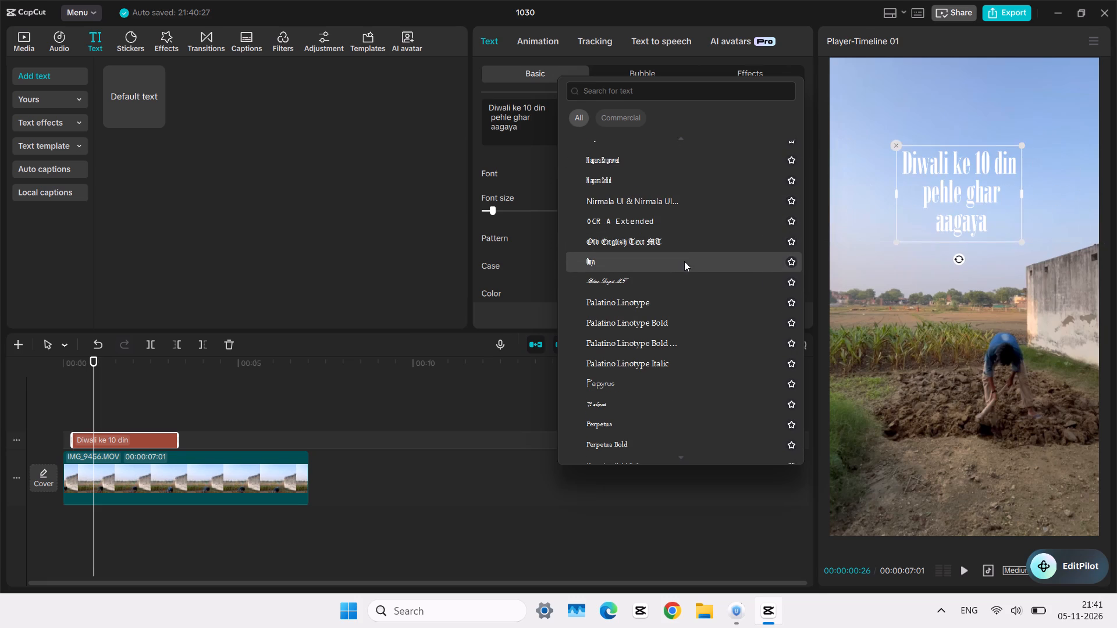
{"action": "scroll", "coordinate": [684, 261], "scroll_direction": "up", "scroll_amount": 2}
{"action": "scroll", "coordinate": [687, 213], "scroll_direction": "up", "scroll_amount": 2}
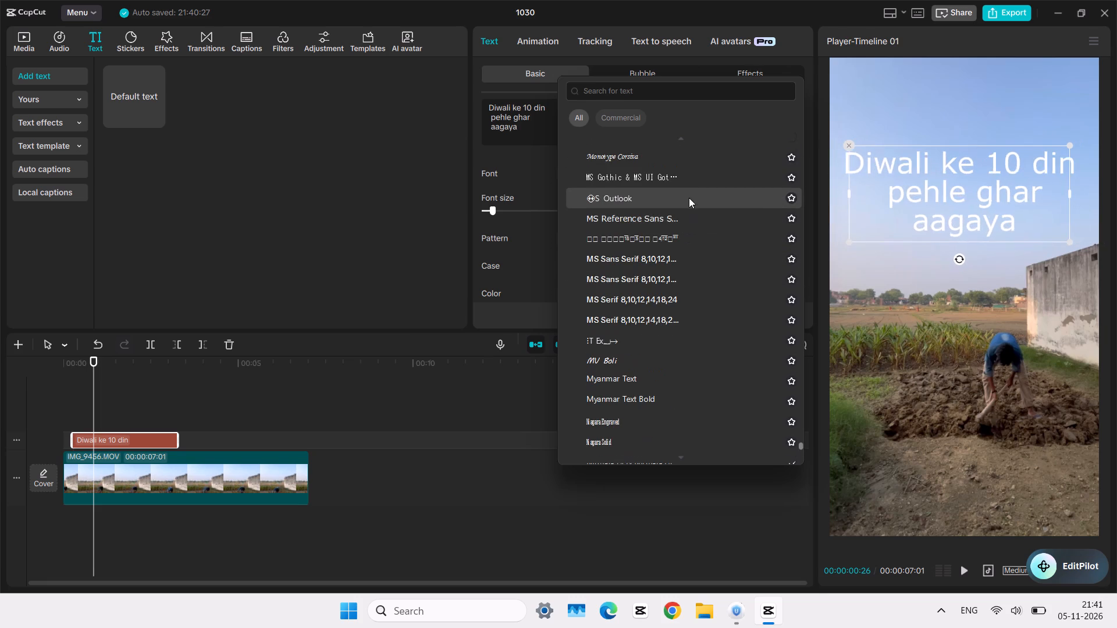
{"action": "scroll", "coordinate": [682, 319], "scroll_direction": "up", "scroll_amount": 6}
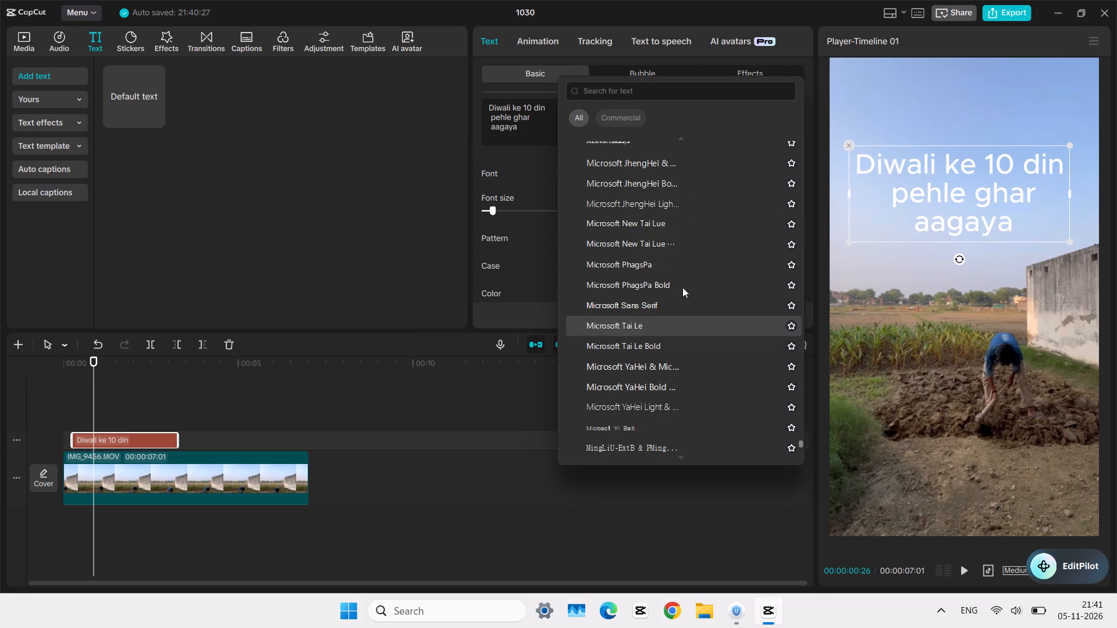
{"action": "scroll", "coordinate": [678, 298], "scroll_direction": "up", "scroll_amount": 3}
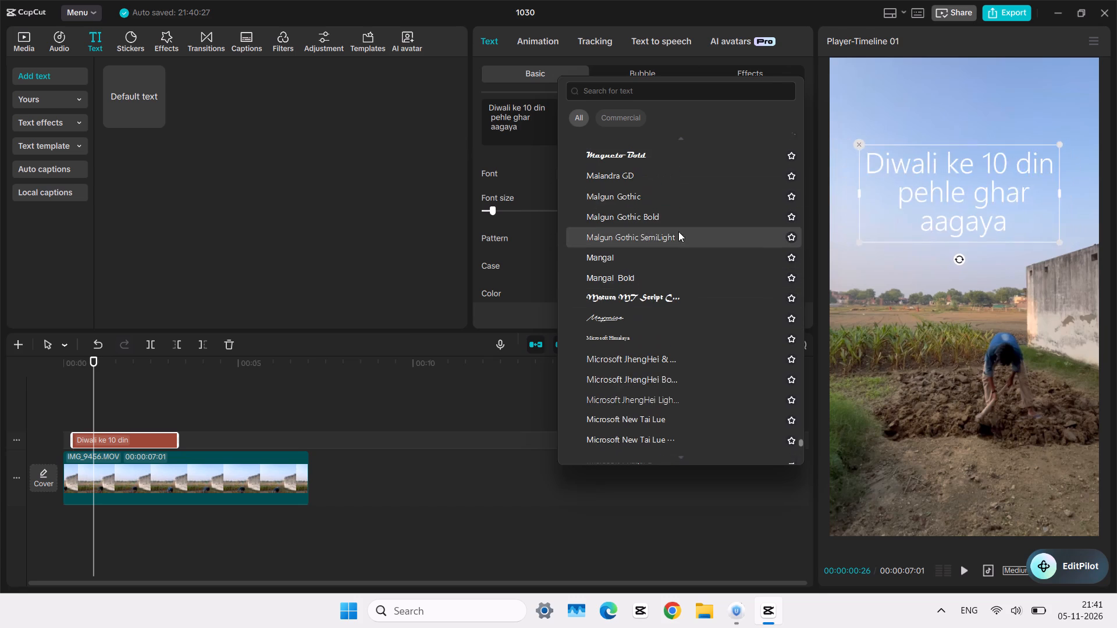
{"action": "scroll", "coordinate": [677, 298], "scroll_direction": "up", "scroll_amount": 5}
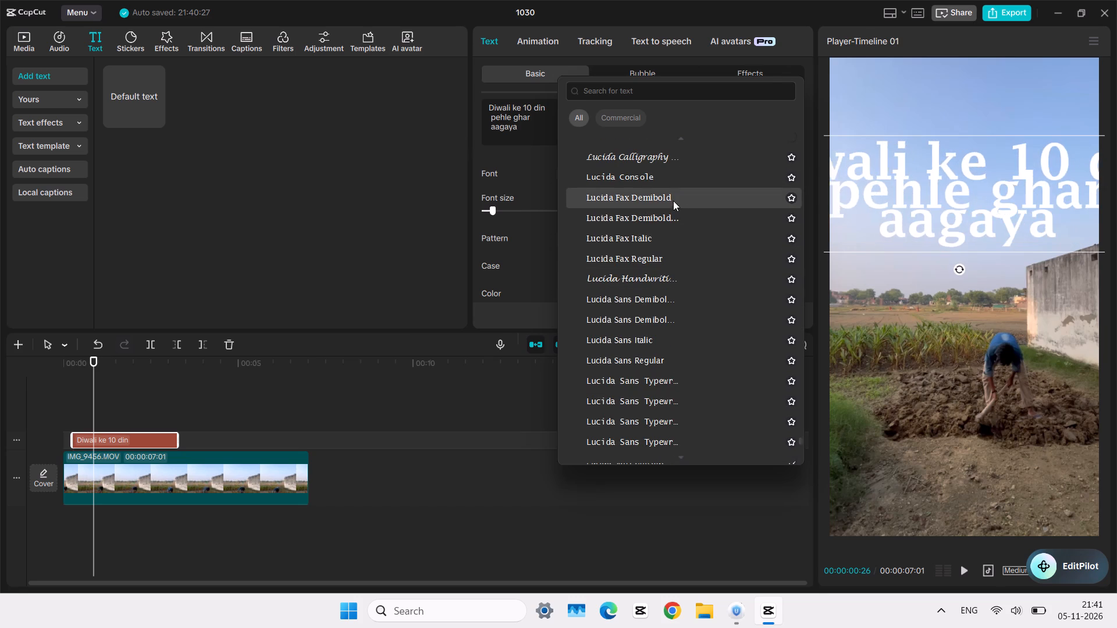
{"action": "scroll", "coordinate": [693, 360], "scroll_direction": "up", "scroll_amount": 4}
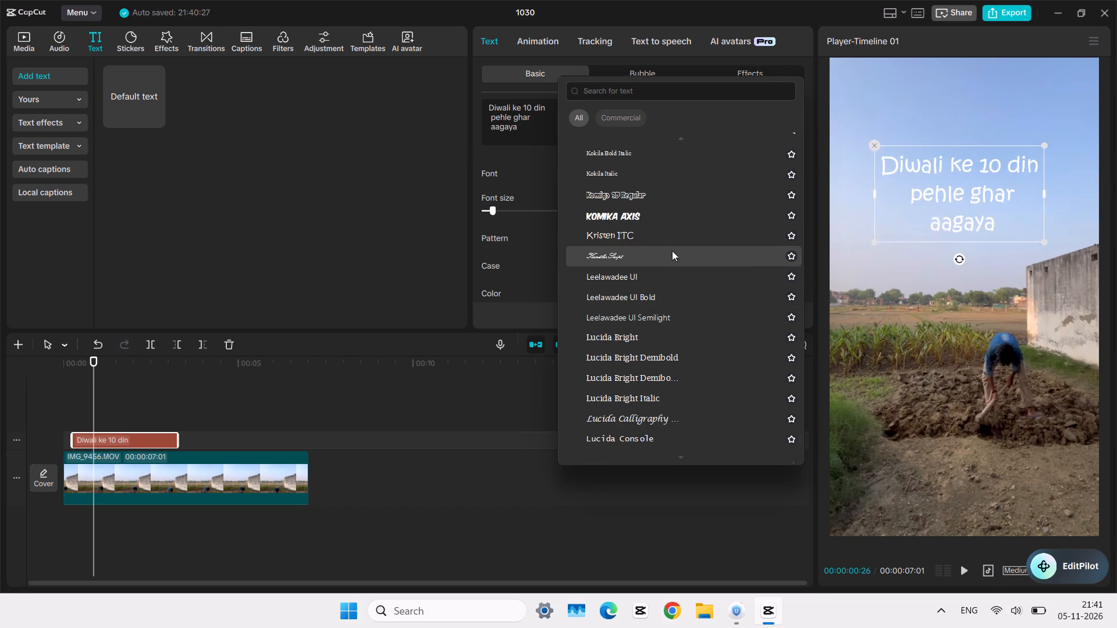
{"action": "scroll", "coordinate": [680, 270], "scroll_direction": "up", "scroll_amount": 2}
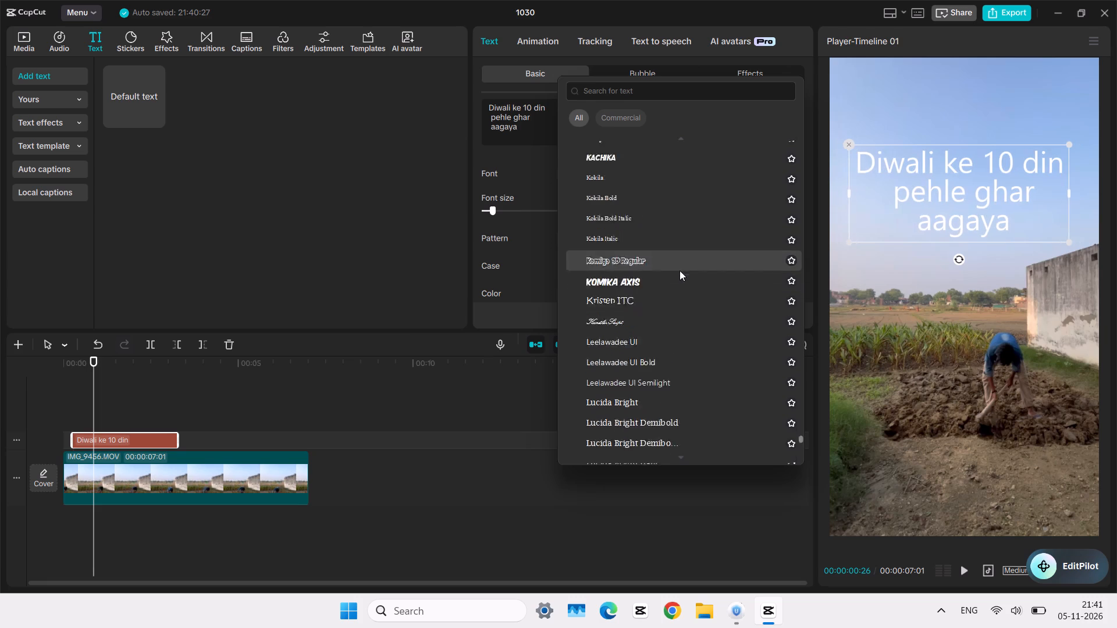
{"action": "scroll", "coordinate": [680, 270], "scroll_direction": "up", "scroll_amount": 2}
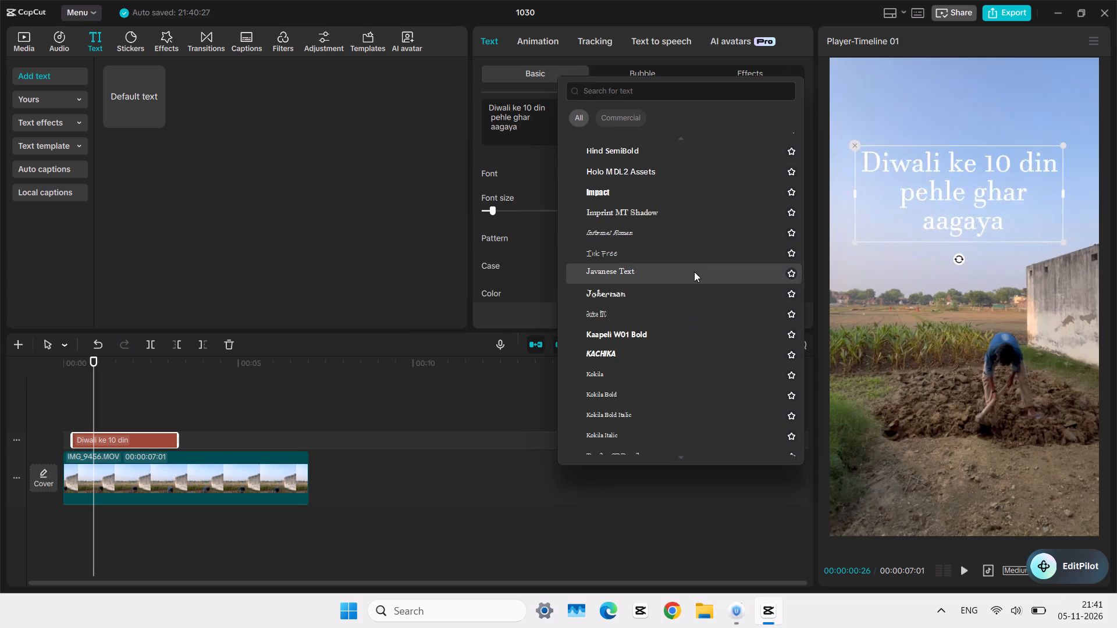
{"action": "scroll", "coordinate": [686, 217], "scroll_direction": "up", "scroll_amount": 3}
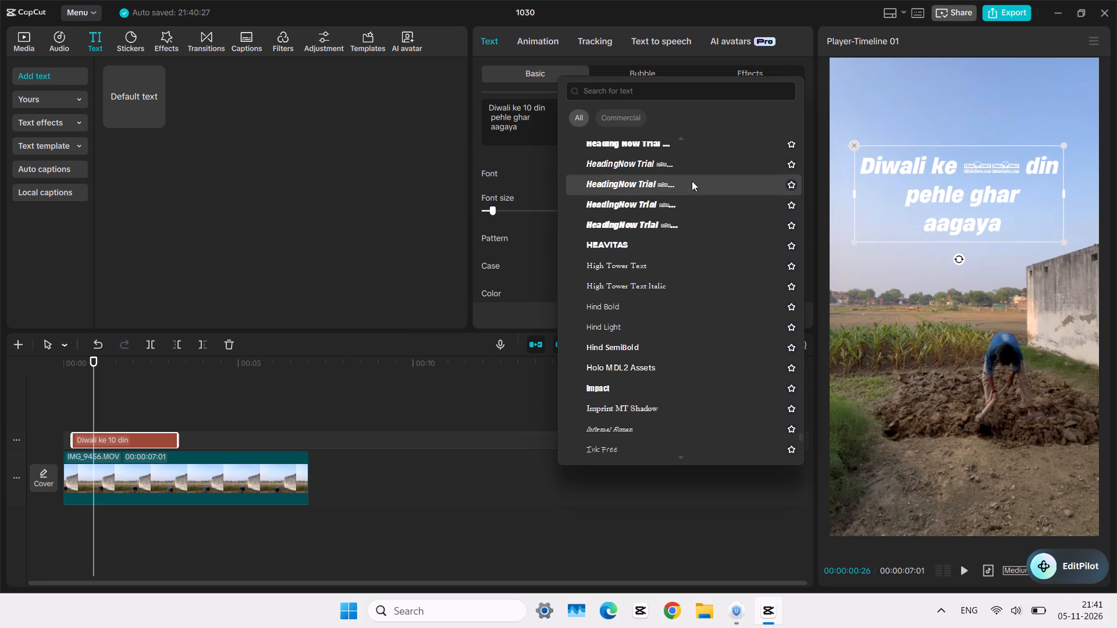
{"action": "scroll", "coordinate": [673, 270], "scroll_direction": "up", "scroll_amount": 2}
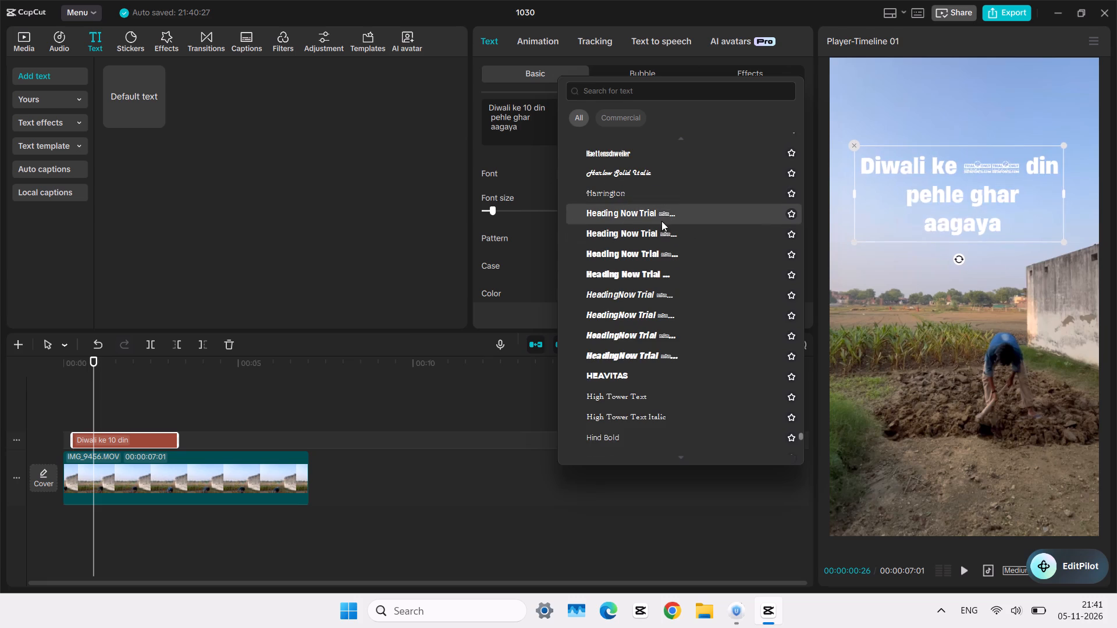
{"action": "scroll", "coordinate": [643, 320], "scroll_direction": "up", "scroll_amount": 3}
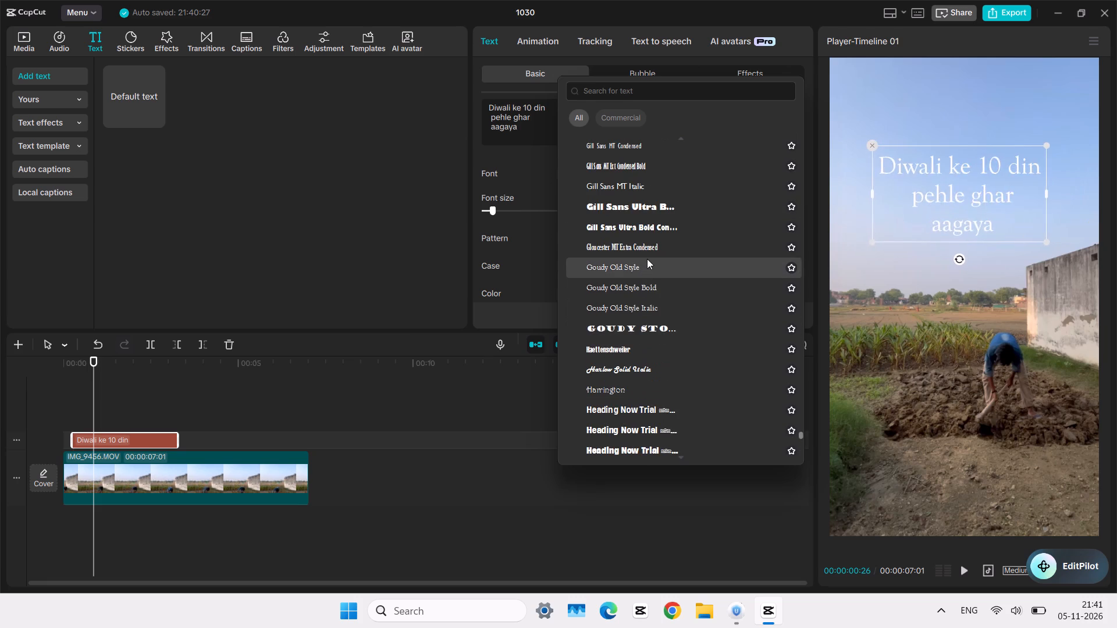
{"action": "scroll", "coordinate": [652, 269], "scroll_direction": "up", "scroll_amount": 3}
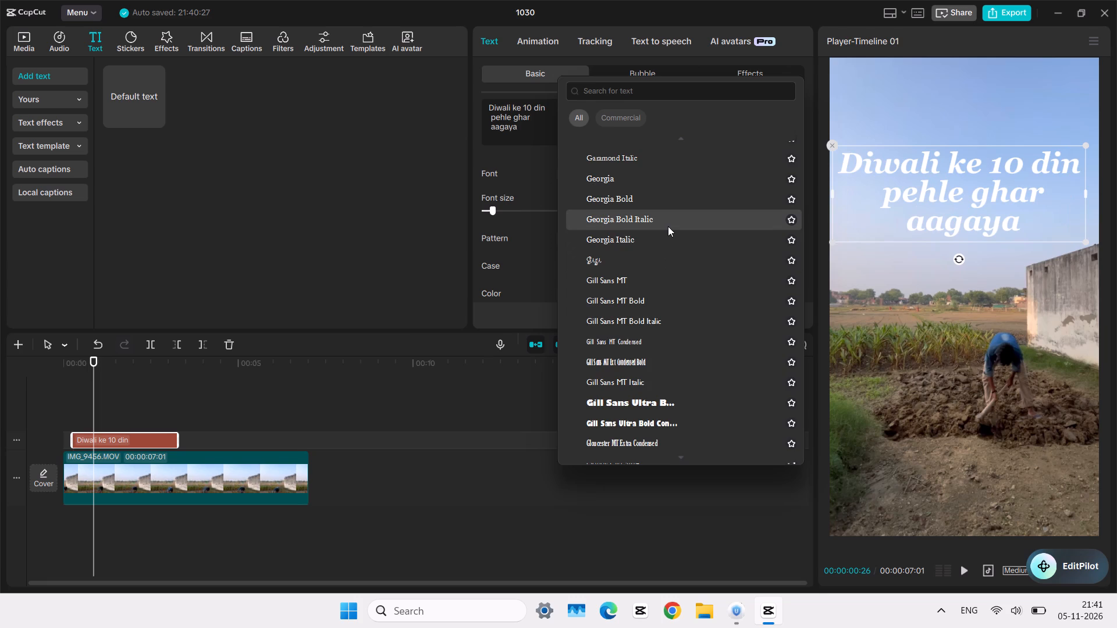
{"action": "scroll", "coordinate": [668, 226], "scroll_direction": "up", "scroll_amount": 1}
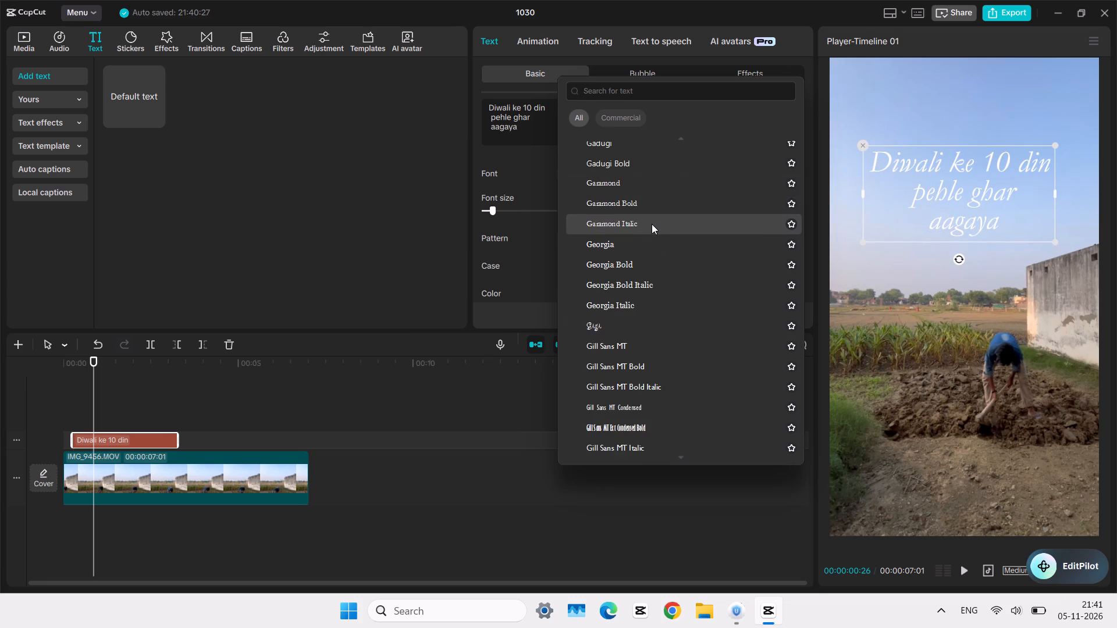
{"action": "scroll", "coordinate": [652, 224], "scroll_direction": "up", "scroll_amount": 2}
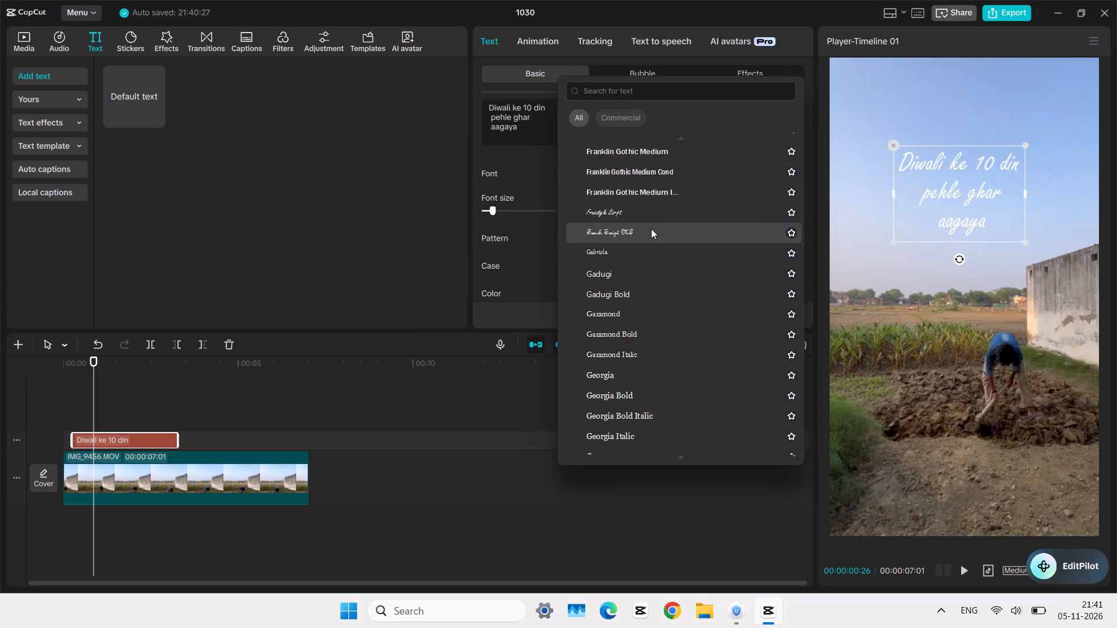
{"action": "scroll", "coordinate": [651, 229], "scroll_direction": "up", "scroll_amount": 2}
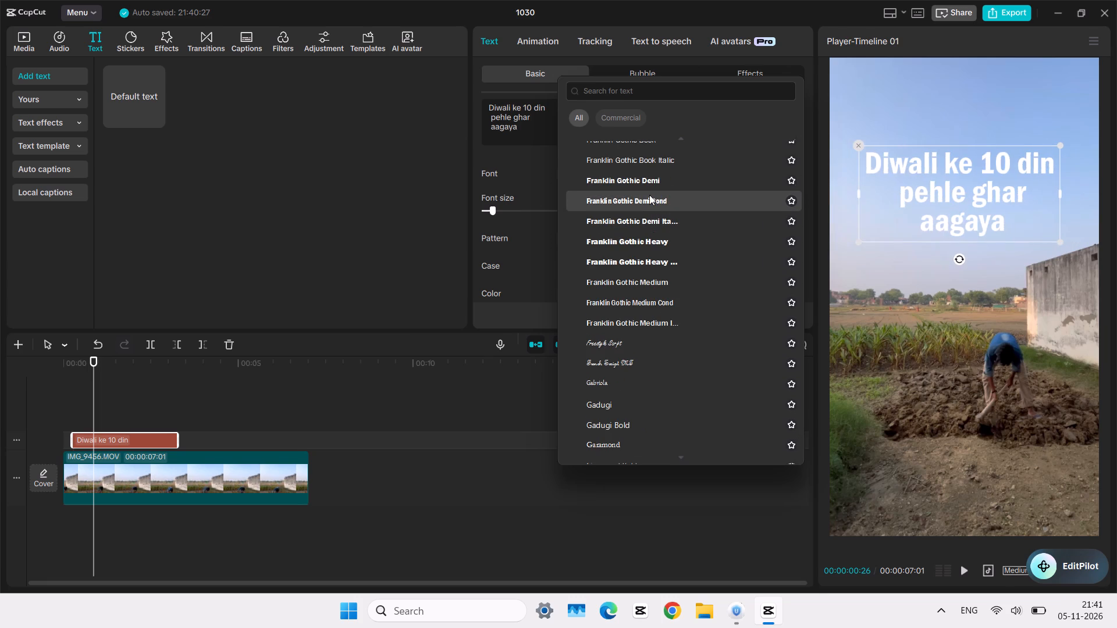
{"action": "scroll", "coordinate": [632, 258], "scroll_direction": "up", "scroll_amount": 3}
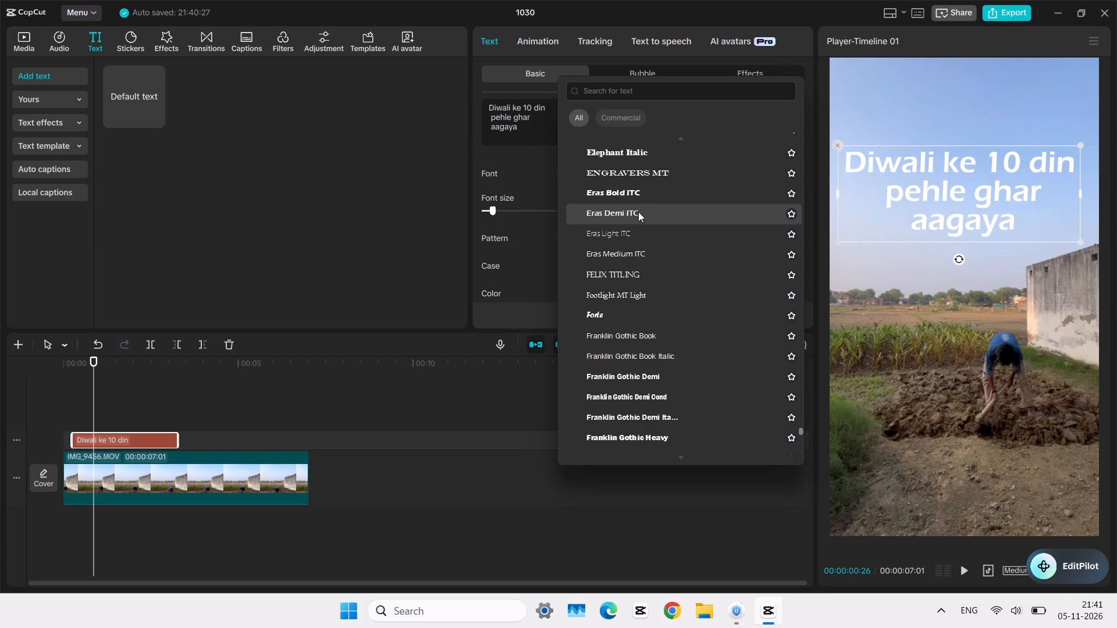
{"action": "scroll", "coordinate": [639, 202], "scroll_direction": "up", "scroll_amount": 3}
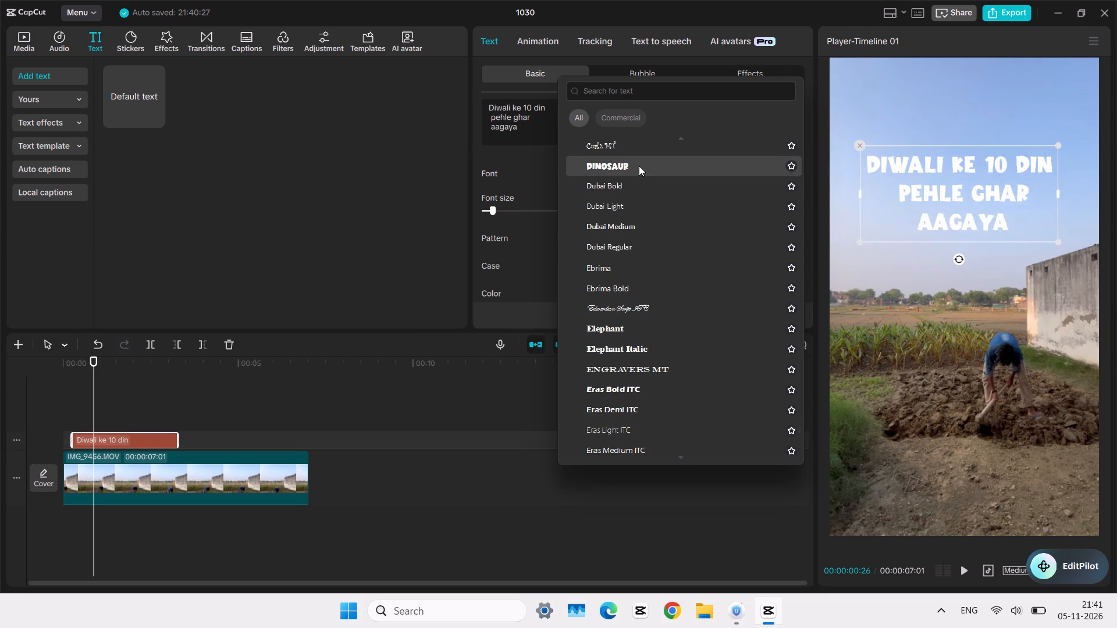
{"action": "scroll", "coordinate": [647, 301], "scroll_direction": "up", "scroll_amount": 5}
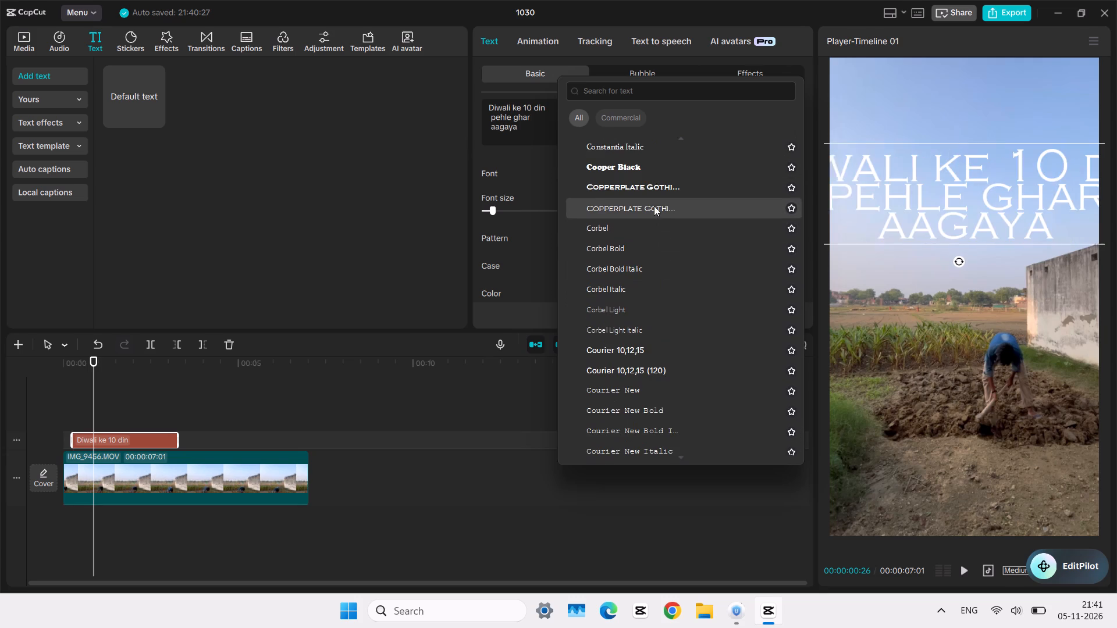
{"action": "scroll", "coordinate": [649, 254], "scroll_direction": "up", "scroll_amount": 3}
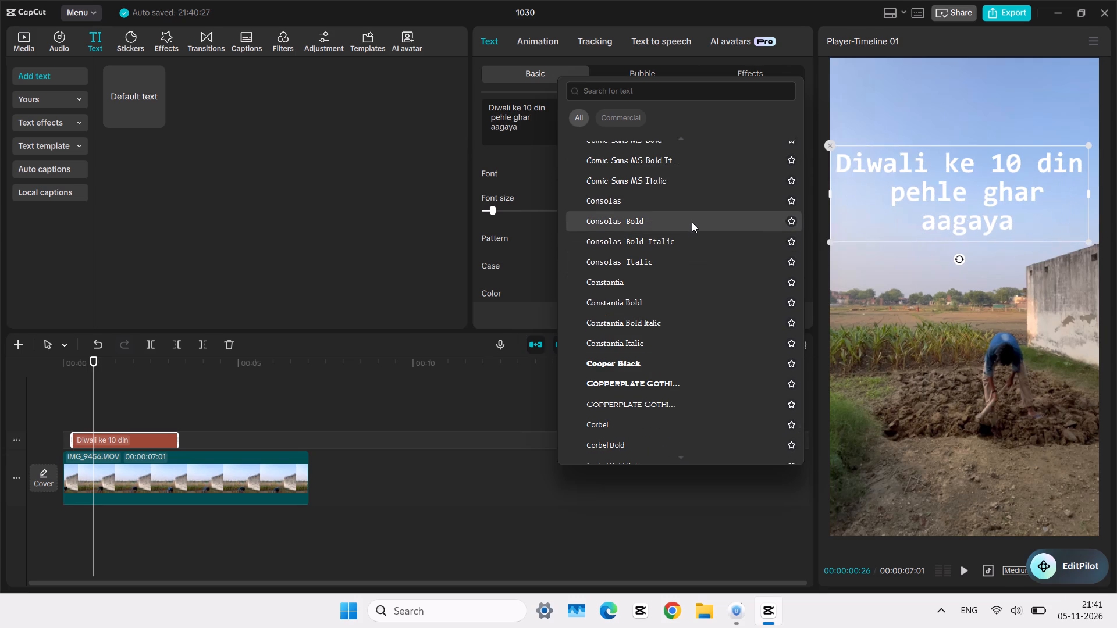
{"action": "scroll", "coordinate": [717, 293], "scroll_direction": "up", "scroll_amount": 4}
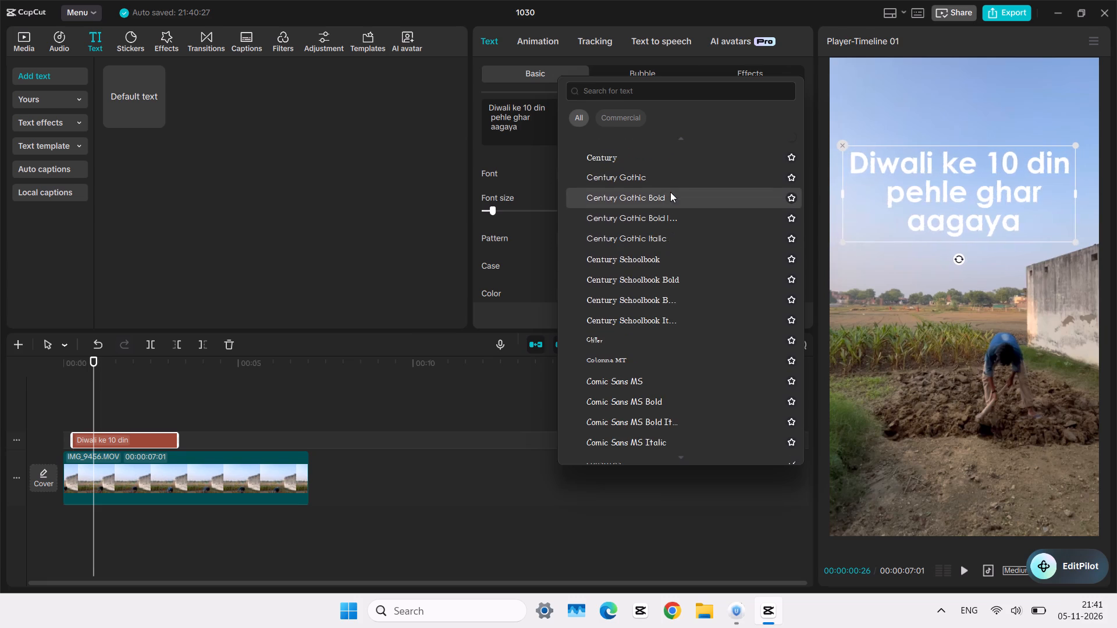
{"action": "scroll", "coordinate": [672, 267], "scroll_direction": "up", "scroll_amount": 5}
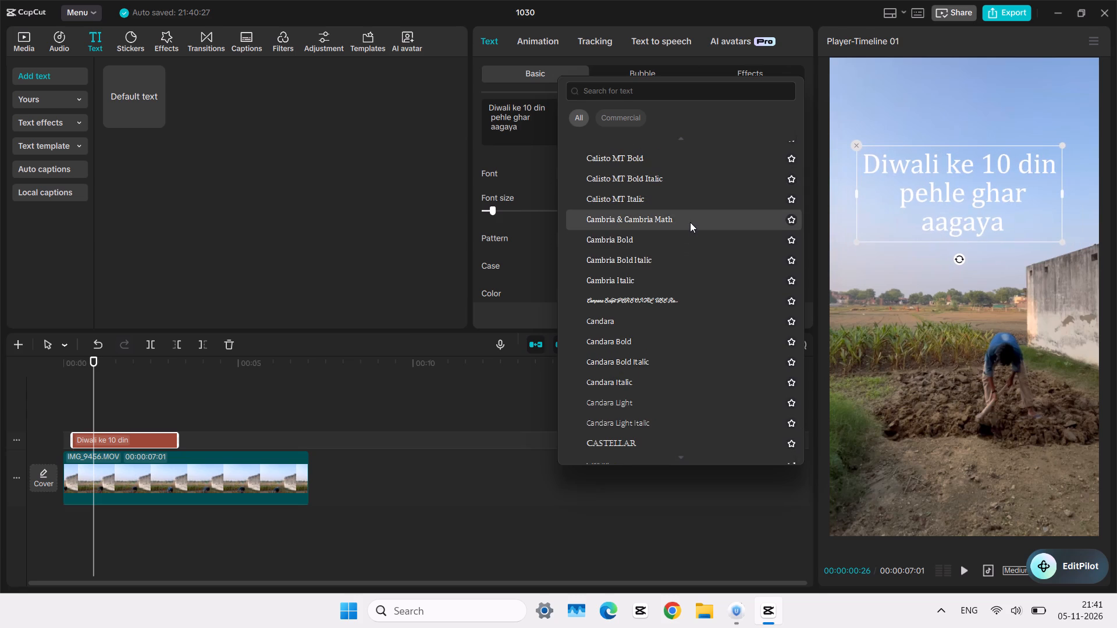
{"action": "scroll", "coordinate": [696, 197], "scroll_direction": "up", "scroll_amount": 3}
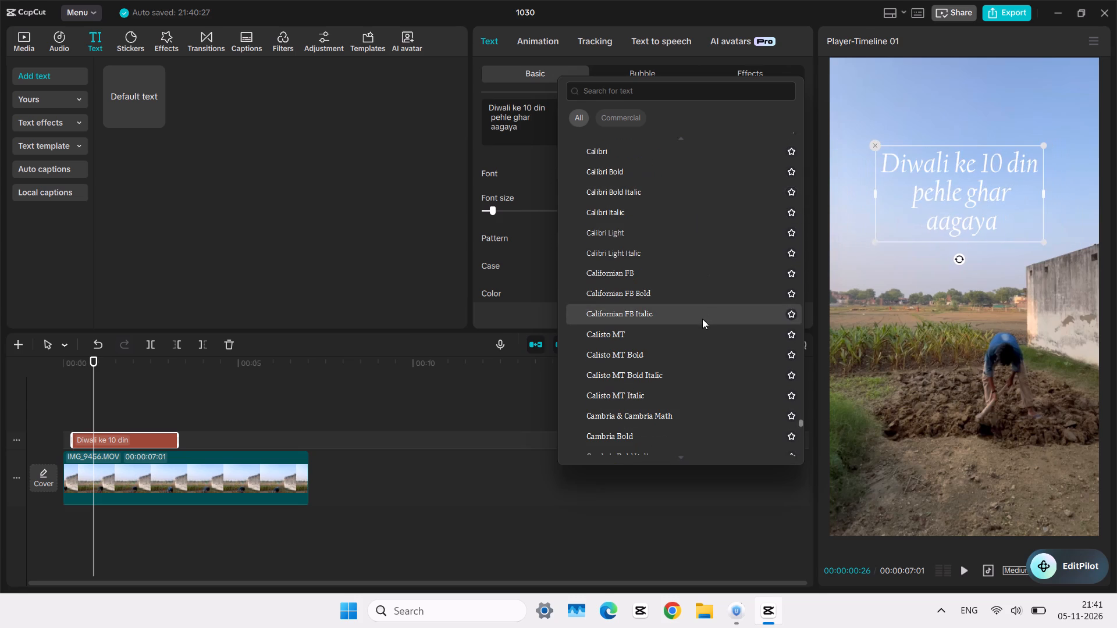
{"action": "scroll", "coordinate": [671, 273], "scroll_direction": "up", "scroll_amount": 6}
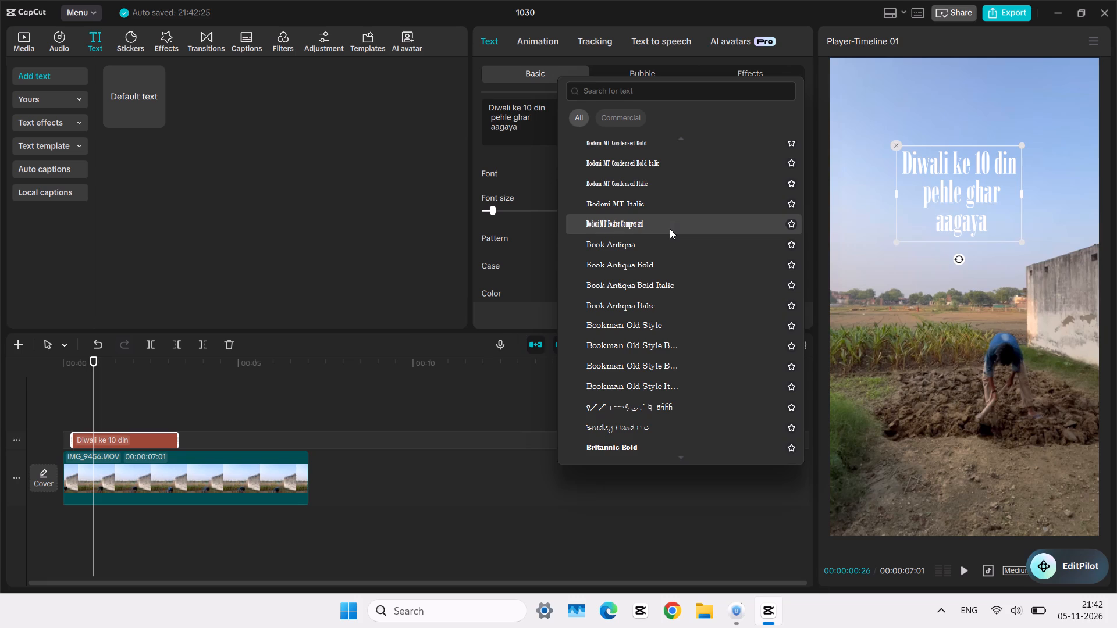
Set the caption's font to Bodoni MT.
{"action": "scroll", "coordinate": [682, 188], "scroll_direction": "up", "scroll_amount": 2}
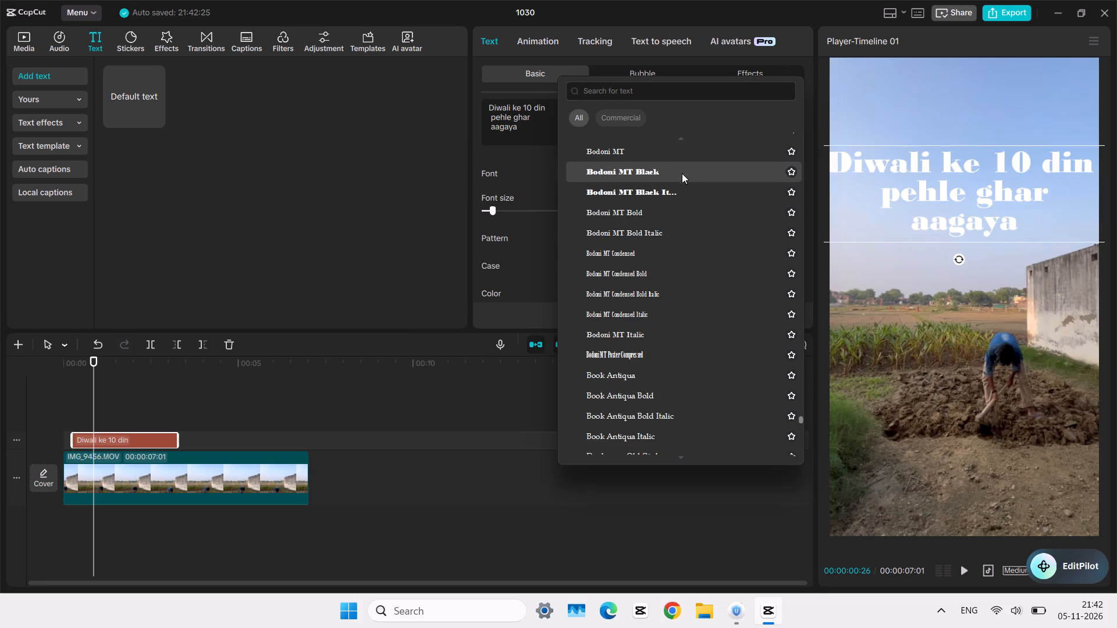
{"action": "scroll", "coordinate": [709, 230], "scroll_direction": "up", "scroll_amount": 1}
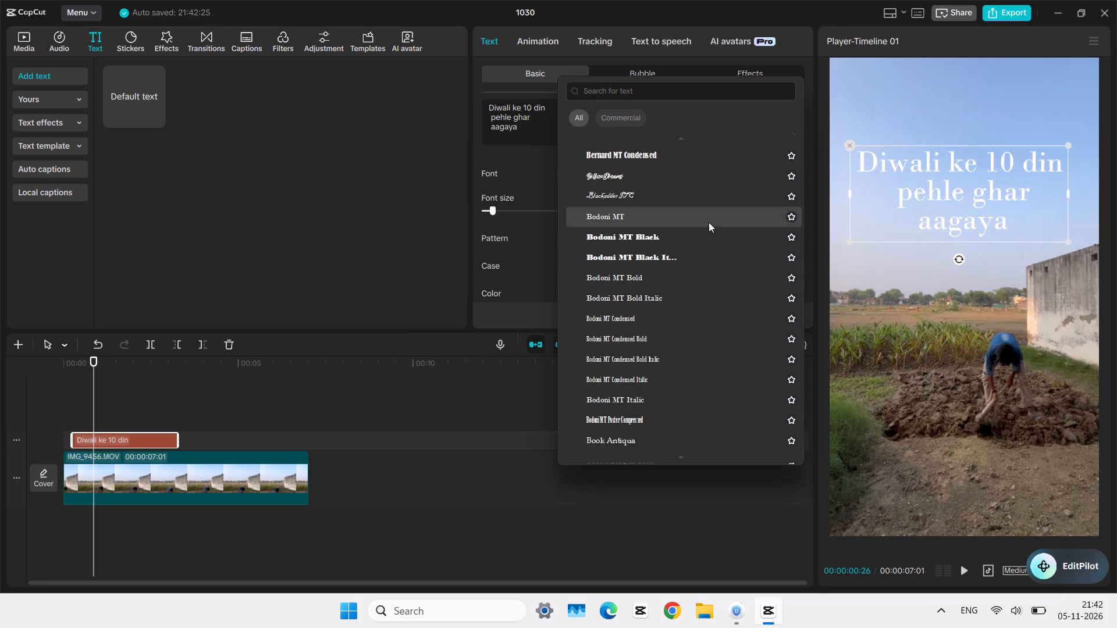
{"action": "left_click", "coordinate": [709, 222]}
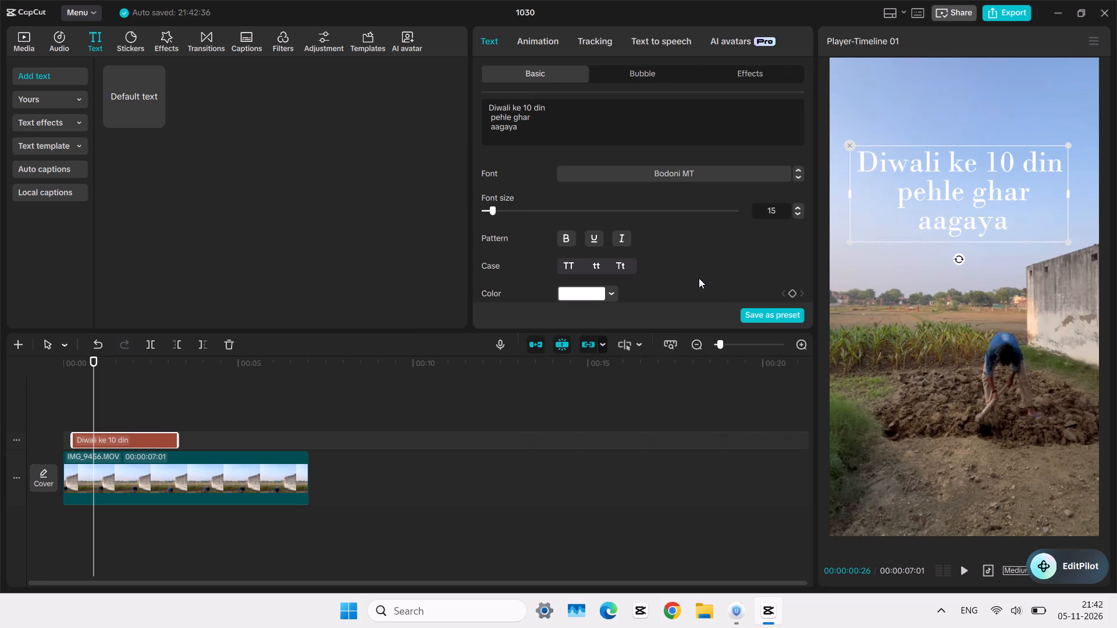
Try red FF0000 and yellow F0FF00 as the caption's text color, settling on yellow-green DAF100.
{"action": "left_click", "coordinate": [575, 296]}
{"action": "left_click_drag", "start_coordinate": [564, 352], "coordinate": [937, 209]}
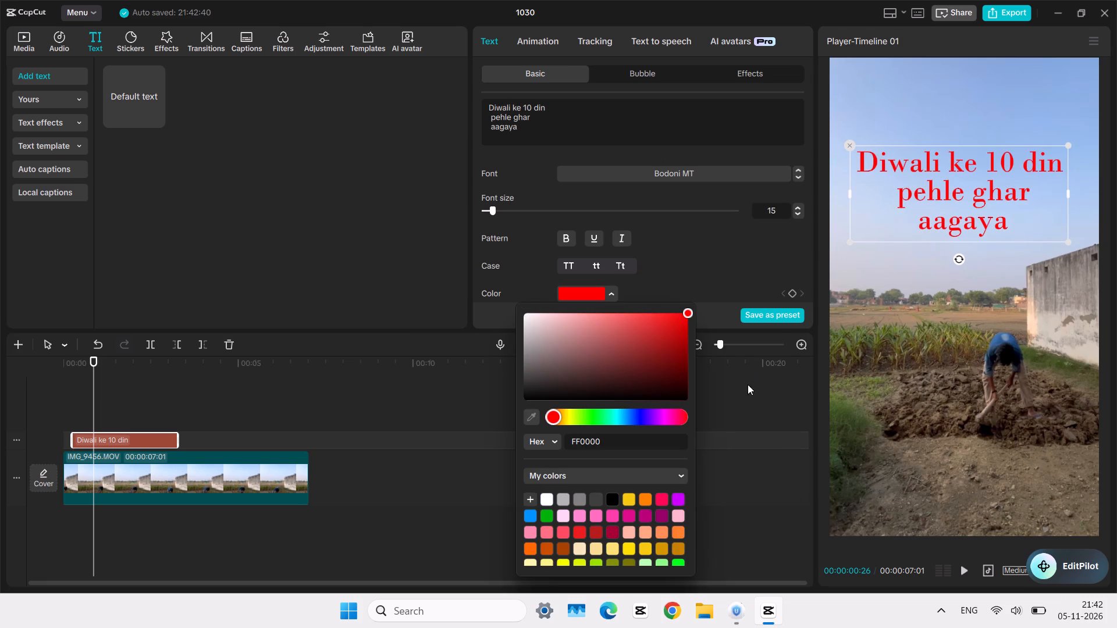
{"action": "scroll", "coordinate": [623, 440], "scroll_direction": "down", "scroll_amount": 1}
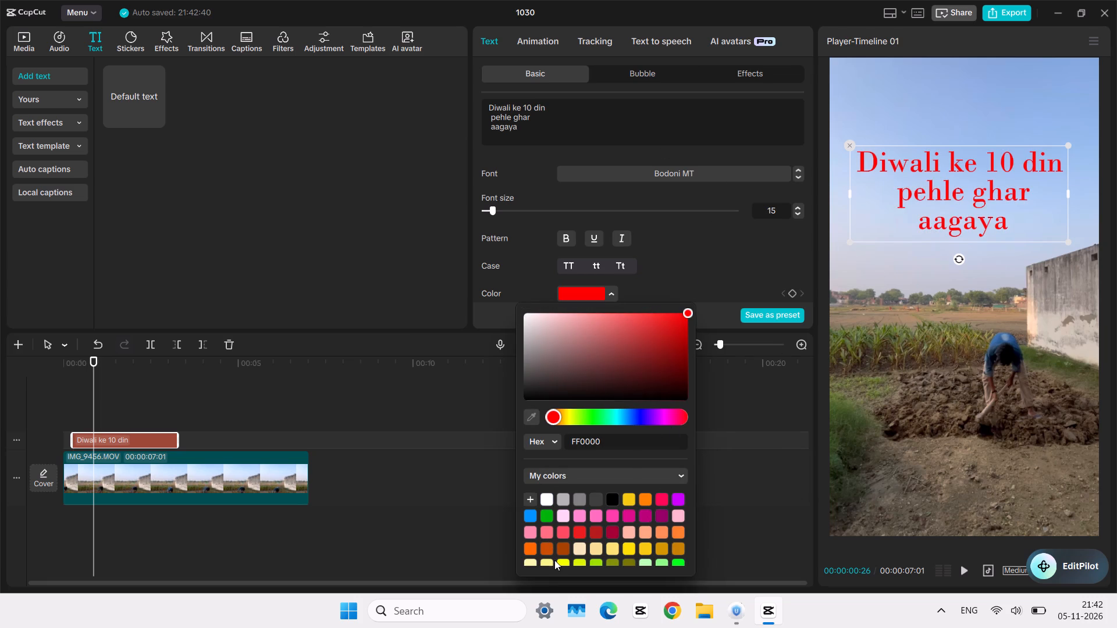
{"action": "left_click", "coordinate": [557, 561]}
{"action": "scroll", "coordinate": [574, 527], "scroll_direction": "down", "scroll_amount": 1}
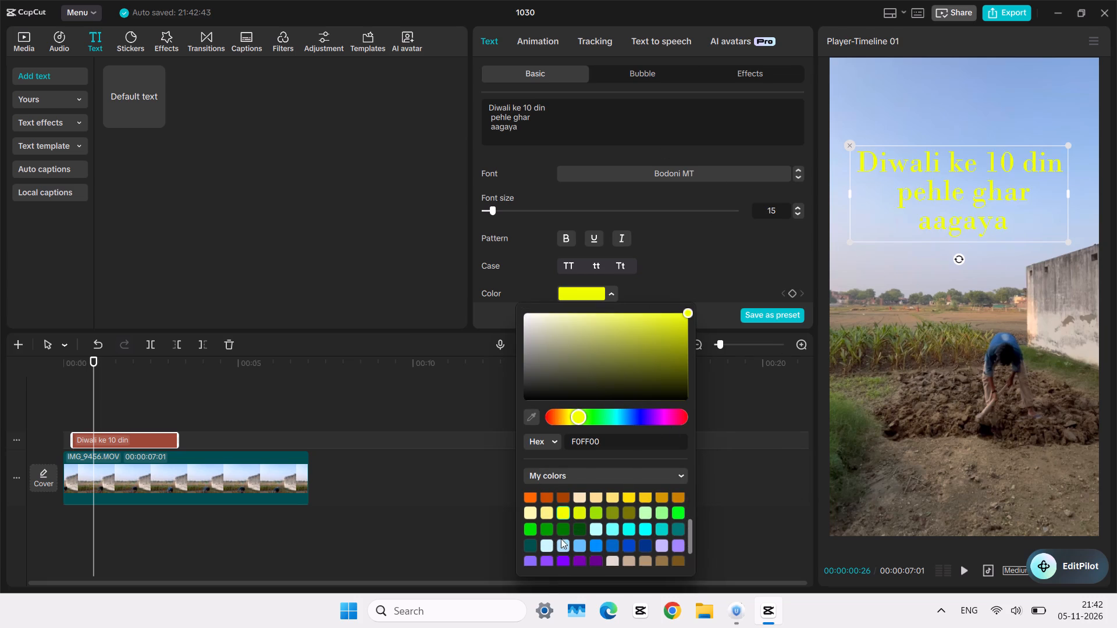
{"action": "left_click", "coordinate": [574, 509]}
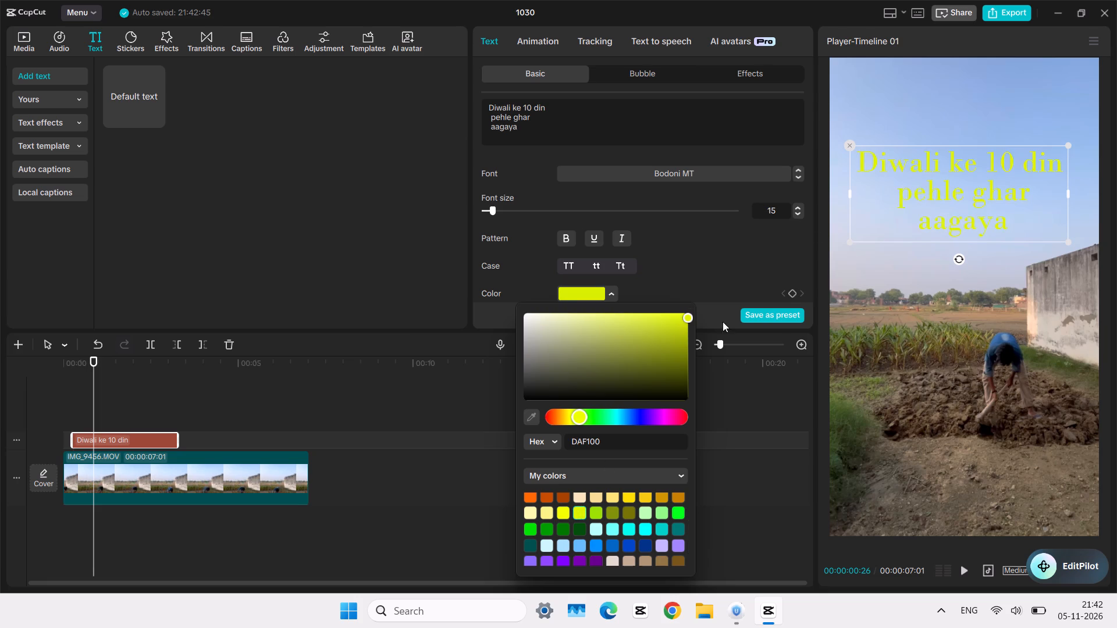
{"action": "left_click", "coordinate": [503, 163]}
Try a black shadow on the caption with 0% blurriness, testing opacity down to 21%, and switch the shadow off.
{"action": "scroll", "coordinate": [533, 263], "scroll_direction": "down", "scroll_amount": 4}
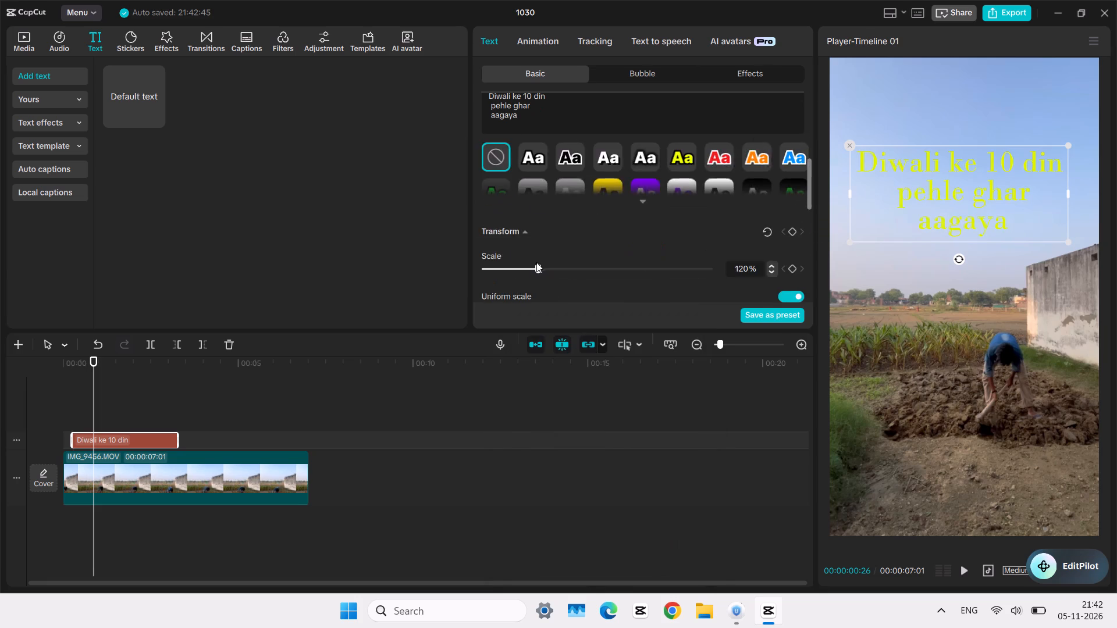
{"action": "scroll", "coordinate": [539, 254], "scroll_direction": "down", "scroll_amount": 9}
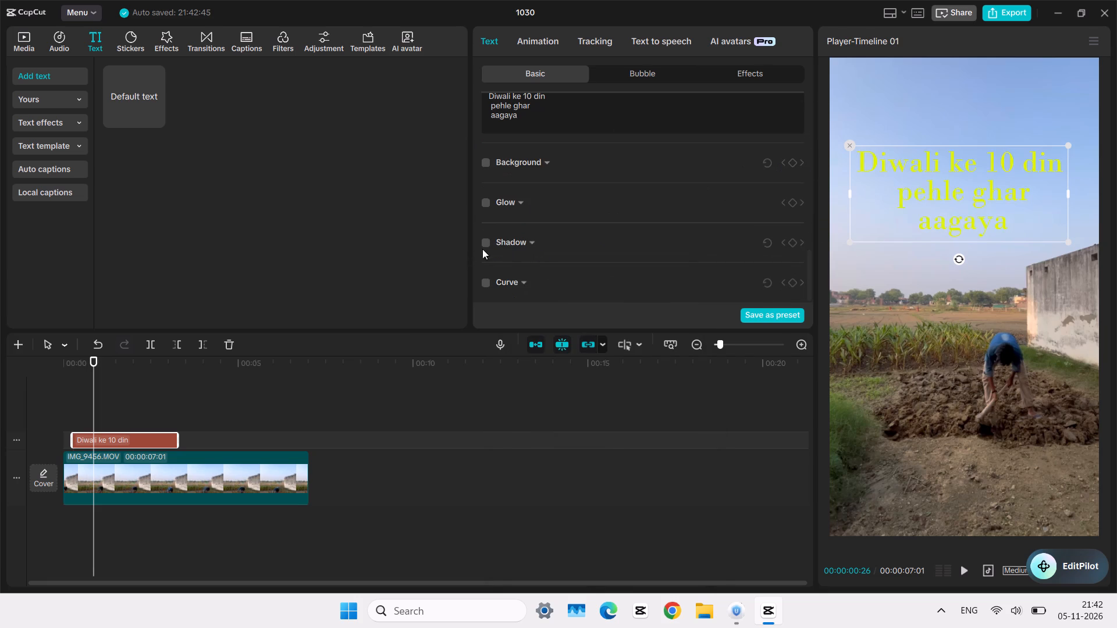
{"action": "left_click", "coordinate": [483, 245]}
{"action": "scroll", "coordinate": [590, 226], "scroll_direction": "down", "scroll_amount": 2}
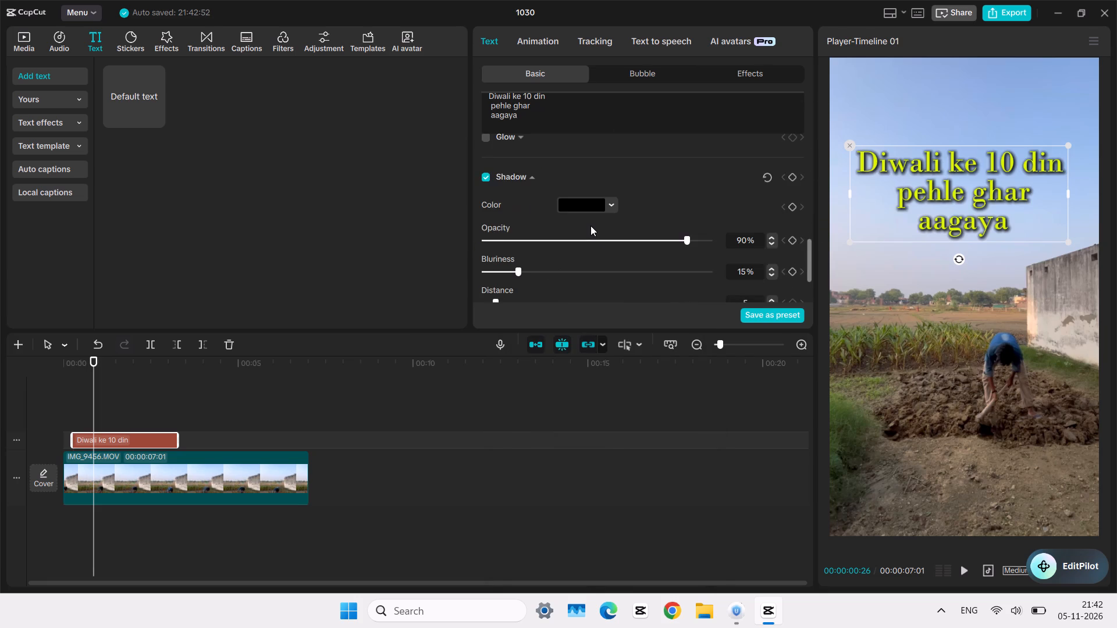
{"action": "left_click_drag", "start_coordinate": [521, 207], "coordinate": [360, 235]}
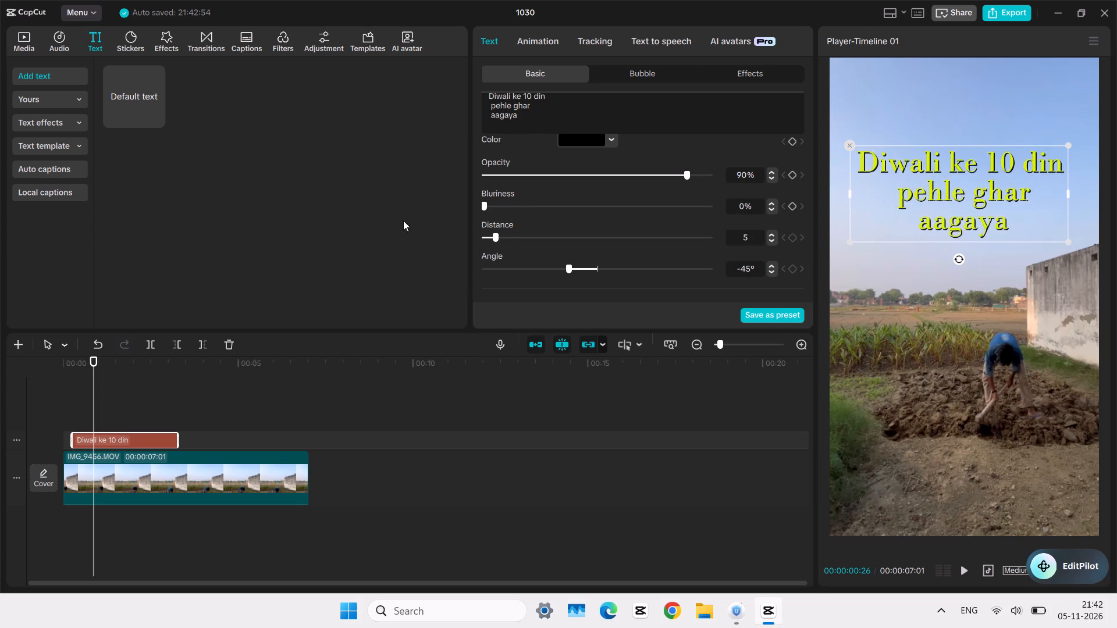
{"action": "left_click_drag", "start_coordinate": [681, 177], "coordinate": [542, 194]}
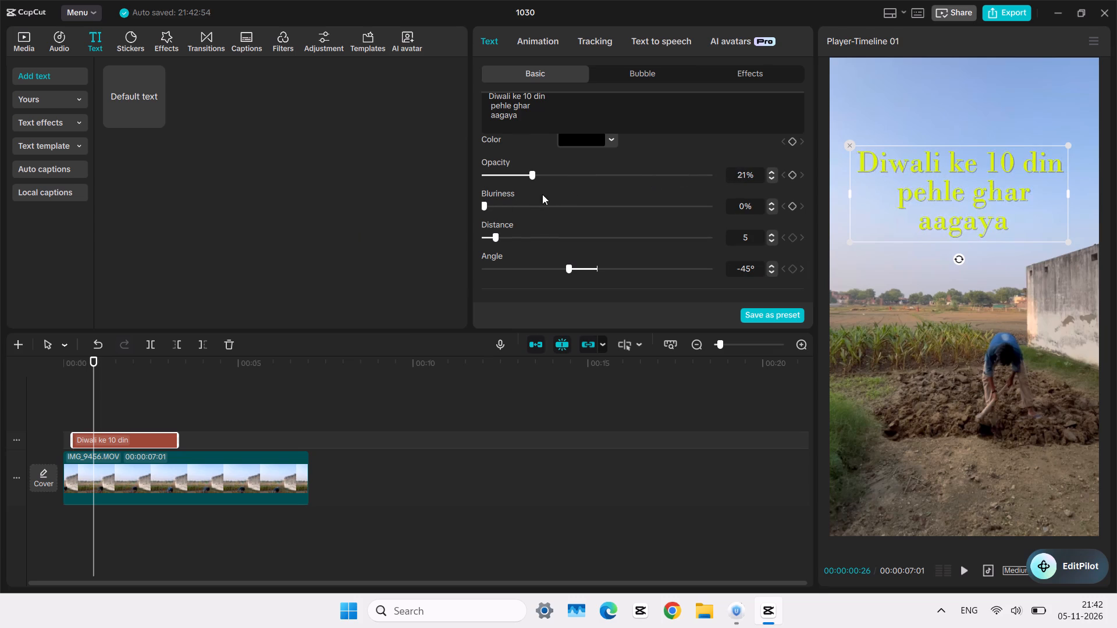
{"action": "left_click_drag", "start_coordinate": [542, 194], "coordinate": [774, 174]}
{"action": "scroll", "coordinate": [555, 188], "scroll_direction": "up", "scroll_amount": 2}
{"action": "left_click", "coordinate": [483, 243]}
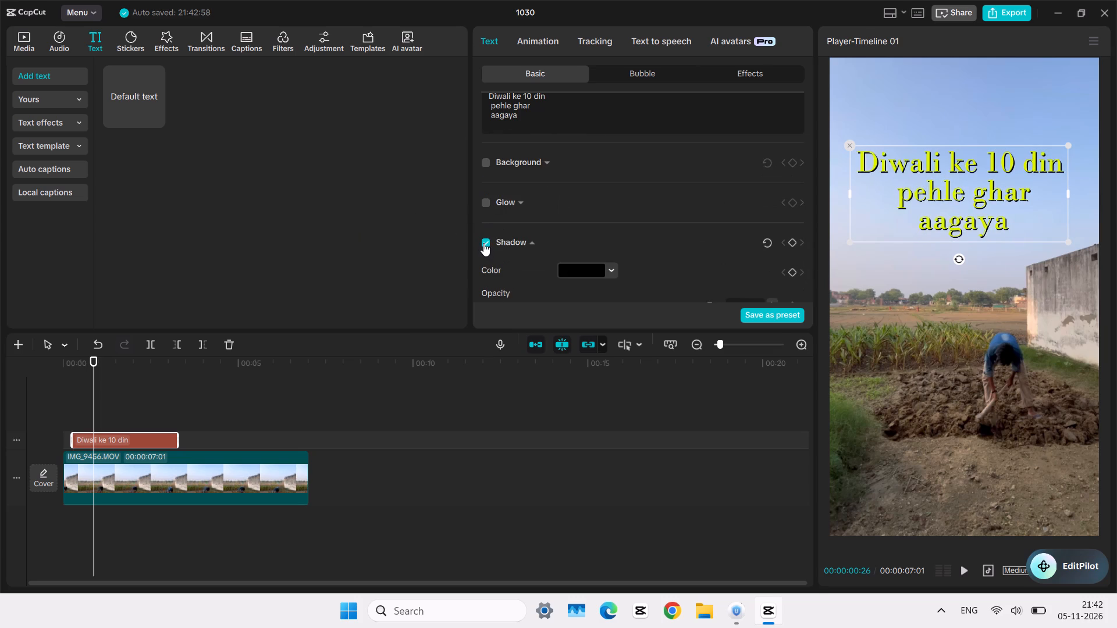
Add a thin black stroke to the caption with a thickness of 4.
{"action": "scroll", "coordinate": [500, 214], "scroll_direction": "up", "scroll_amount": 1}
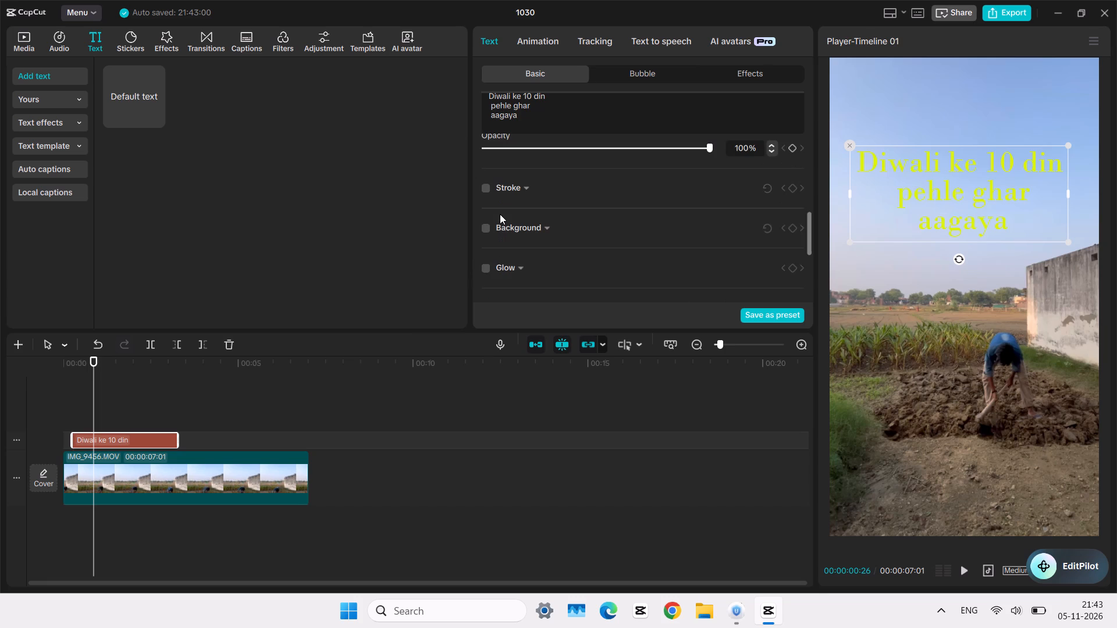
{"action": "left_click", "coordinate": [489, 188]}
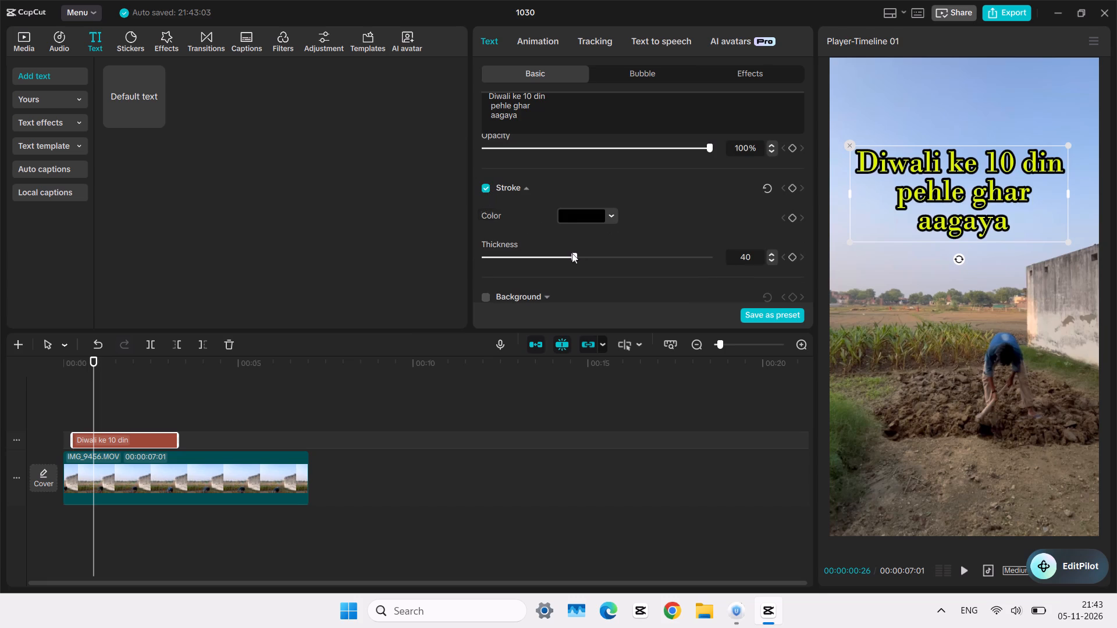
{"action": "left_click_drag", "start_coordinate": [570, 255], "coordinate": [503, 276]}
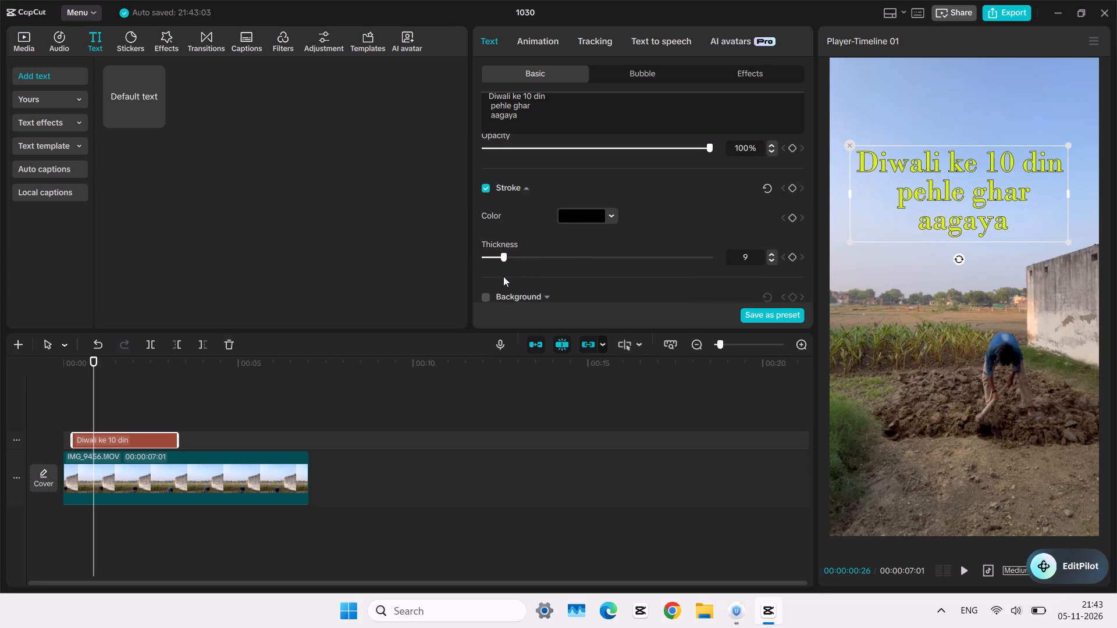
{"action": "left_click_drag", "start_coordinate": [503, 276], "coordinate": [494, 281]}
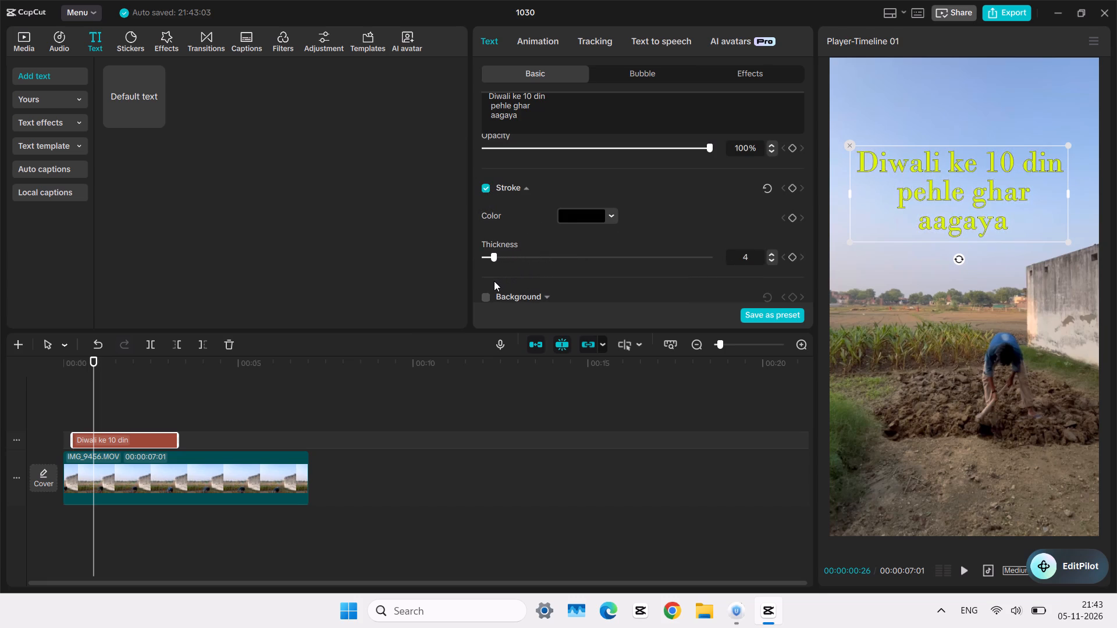
Move the floating EditPilot badge off the player controls and play the captioned clip briefly in full screen to check its look.
{"action": "left_click_drag", "start_coordinate": [1084, 568], "coordinate": [639, 0]}
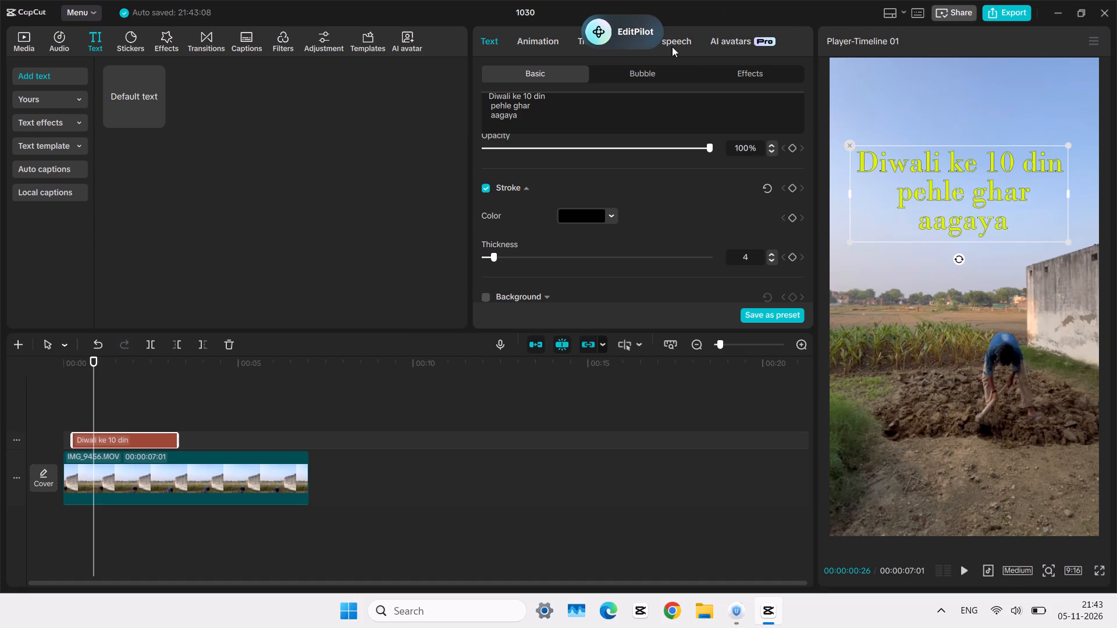
{"action": "left_click", "coordinate": [1095, 569]}
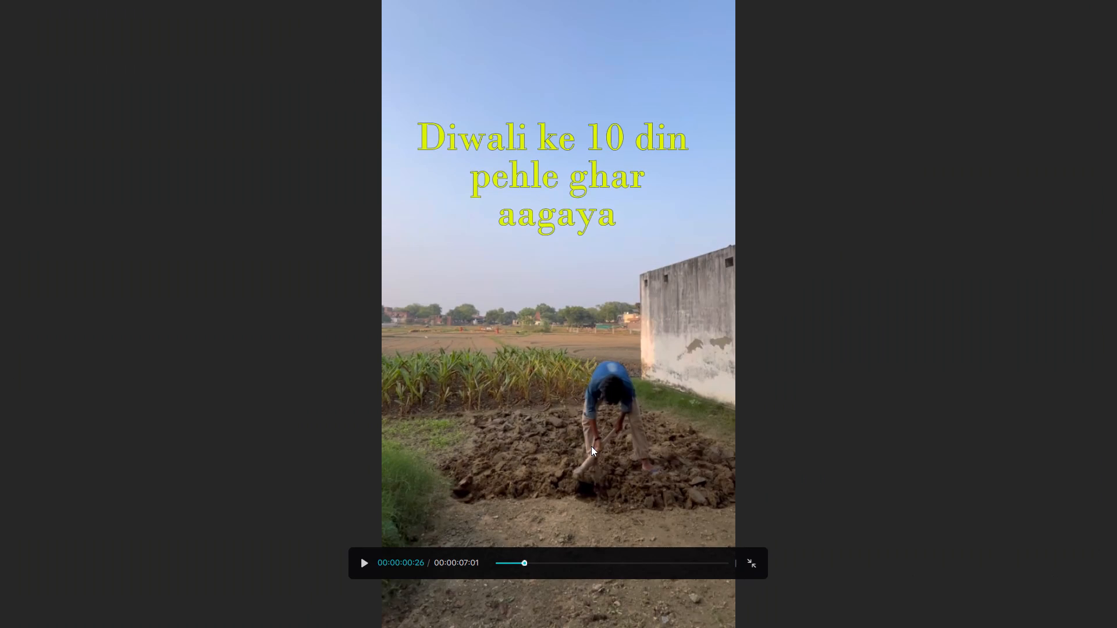
{"action": "key", "text": "space"}
{"action": "key", "text": "space"}
{"action": "key", "text": "space"}
{"action": "key", "text": "space"}
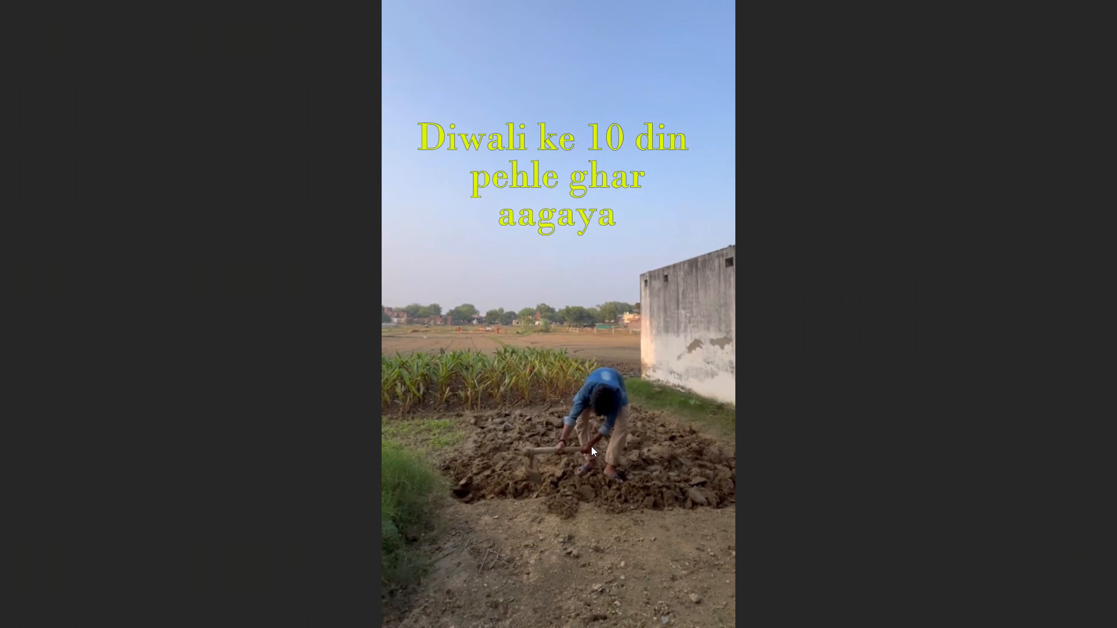
{"action": "left_click", "coordinate": [629, 416]}
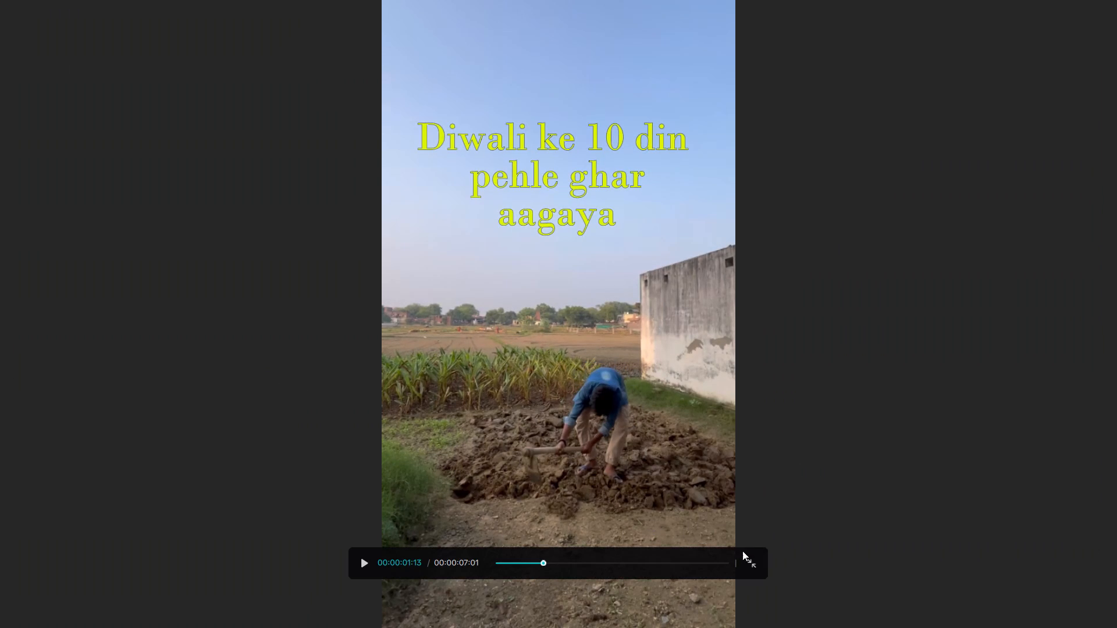
{"action": "left_click", "coordinate": [752, 556]}
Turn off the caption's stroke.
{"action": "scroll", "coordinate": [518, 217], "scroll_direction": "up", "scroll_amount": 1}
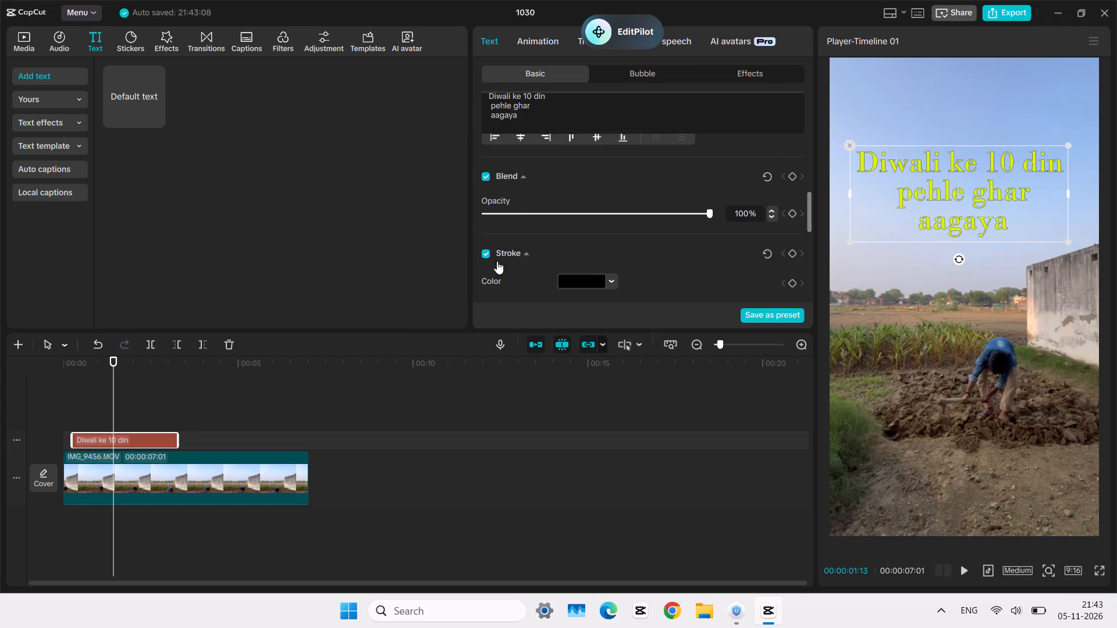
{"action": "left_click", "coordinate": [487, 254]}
Set the caption's text color to white, FFFFFF.
{"action": "scroll", "coordinate": [543, 232], "scroll_direction": "down", "scroll_amount": 2}
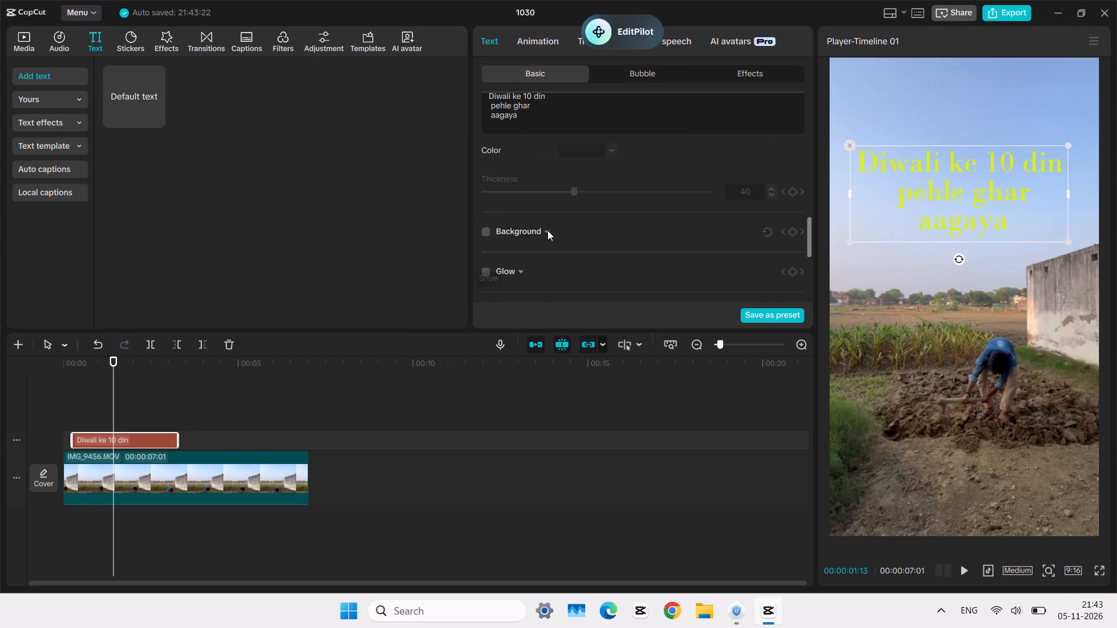
{"action": "scroll", "coordinate": [547, 230], "scroll_direction": "down", "scroll_amount": 2}
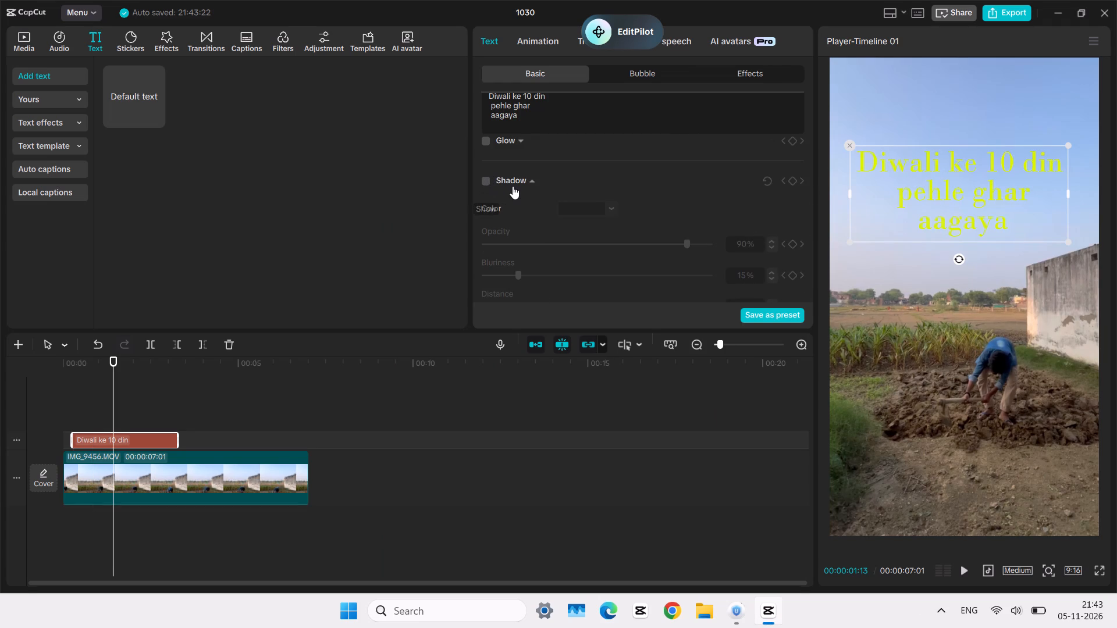
{"action": "scroll", "coordinate": [524, 221], "scroll_direction": "up", "scroll_amount": 14}
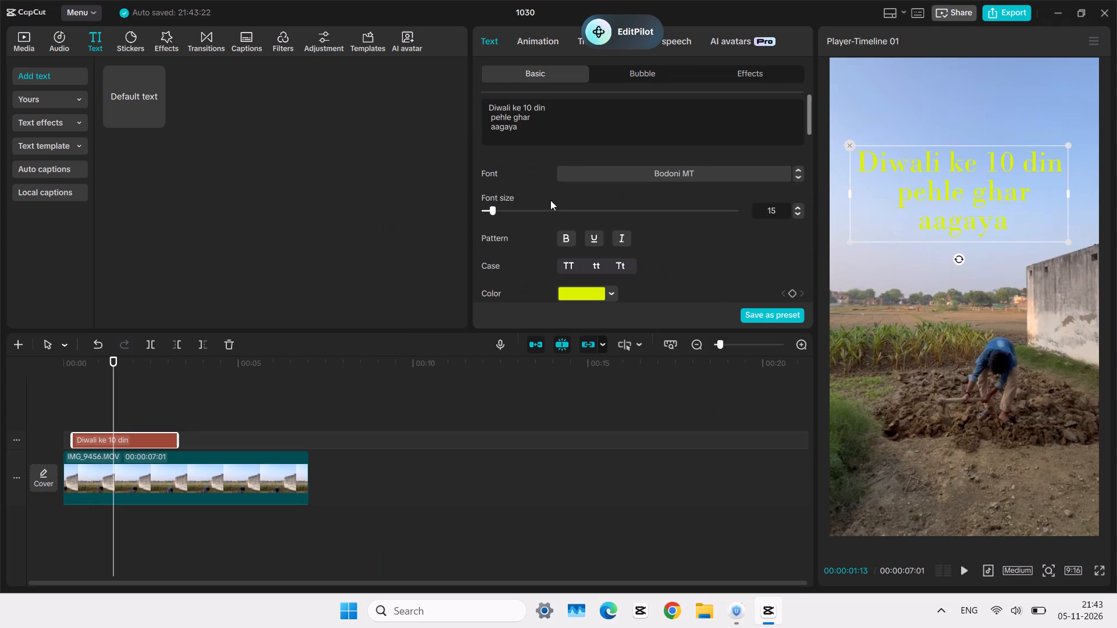
{"action": "left_click", "coordinate": [583, 290]}
{"action": "left_click_drag", "start_coordinate": [581, 346], "coordinate": [250, 224]}
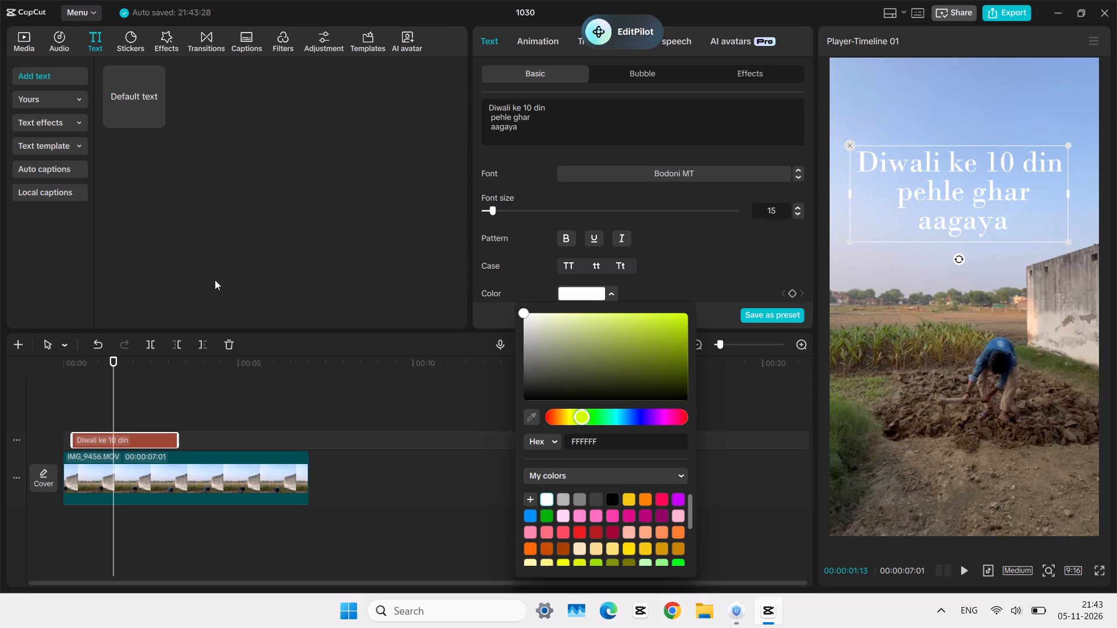
{"action": "left_click", "coordinate": [699, 224]}
Add a black shadow to the white caption with 0% blurriness and 66% opacity.
{"action": "scroll", "coordinate": [618, 231], "scroll_direction": "down", "scroll_amount": 5}
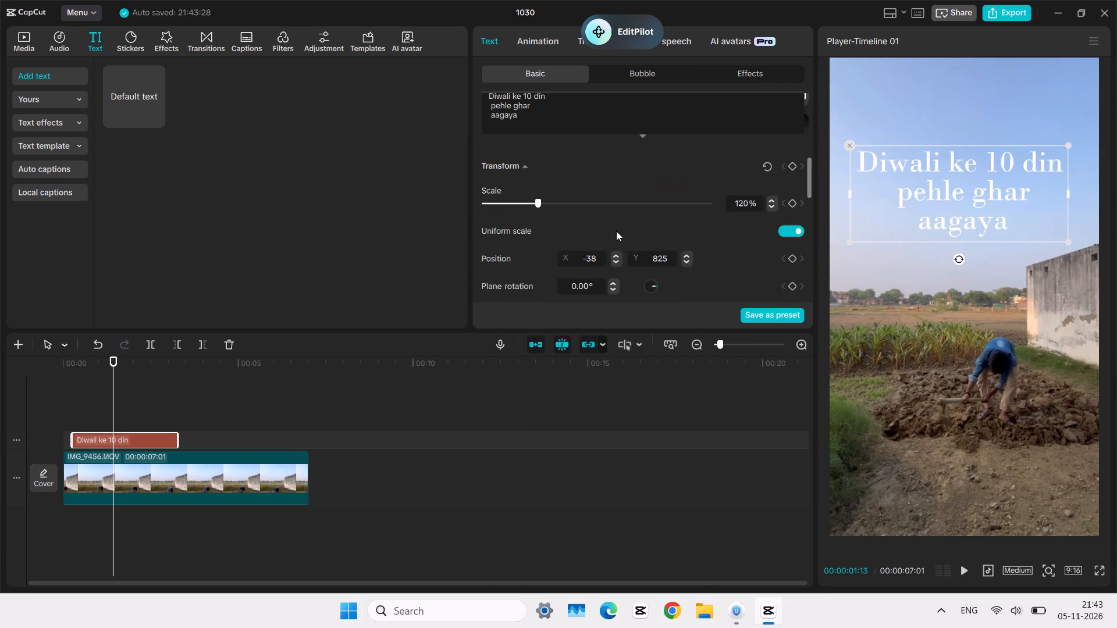
{"action": "scroll", "coordinate": [616, 231], "scroll_direction": "down", "scroll_amount": 5}
{"action": "scroll", "coordinate": [496, 273], "scroll_direction": "down", "scroll_amount": 1}
{"action": "left_click", "coordinate": [481, 228]}
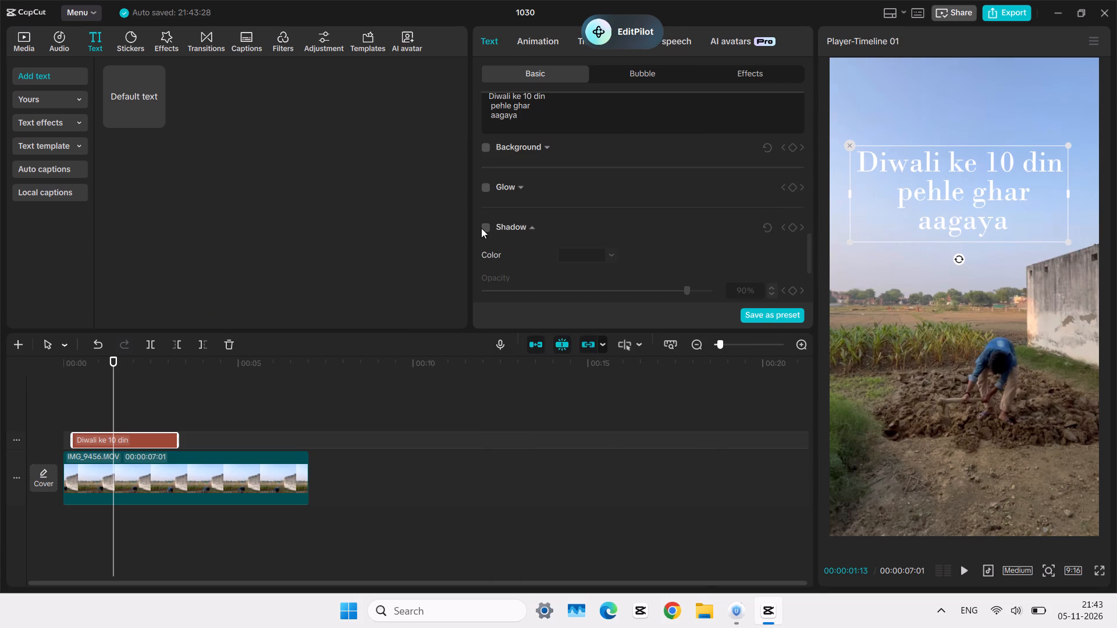
{"action": "left_click", "coordinate": [486, 227]}
{"action": "scroll", "coordinate": [592, 253], "scroll_direction": "down", "scroll_amount": 2}
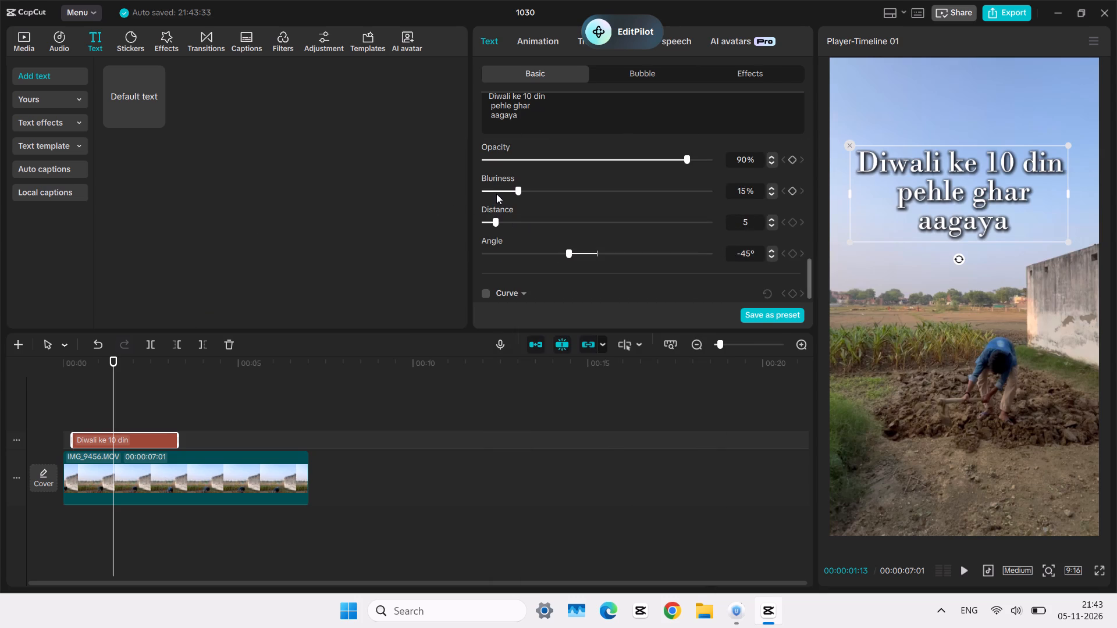
{"action": "left_click_drag", "start_coordinate": [496, 188], "coordinate": [387, 194]}
{"action": "scroll", "coordinate": [650, 224], "scroll_direction": "up", "scroll_amount": 2}
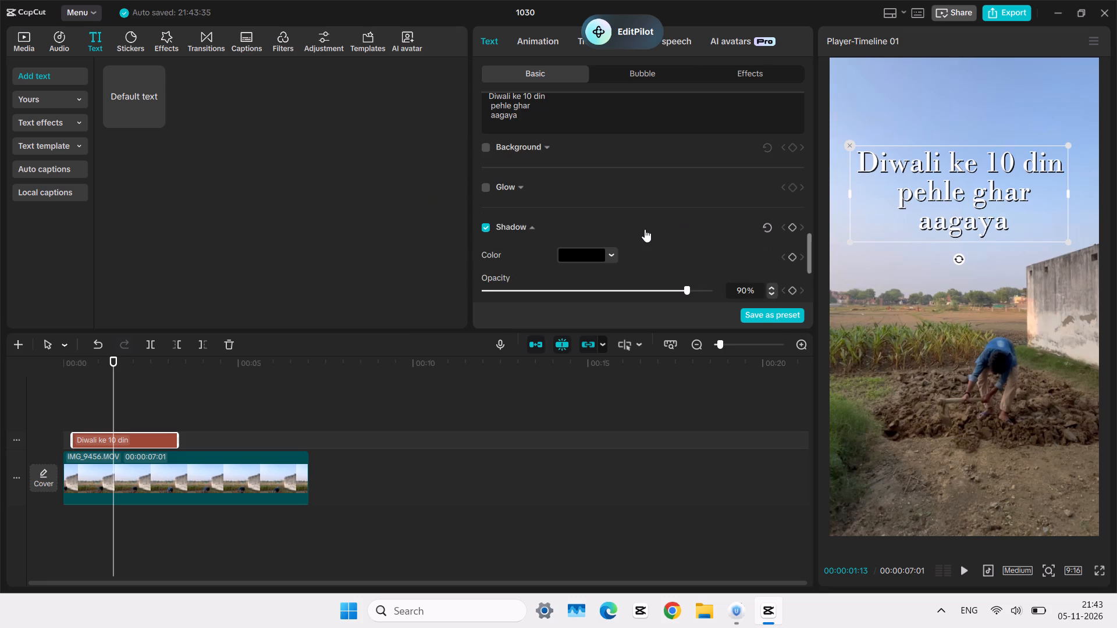
{"action": "left_click", "coordinate": [661, 284]}
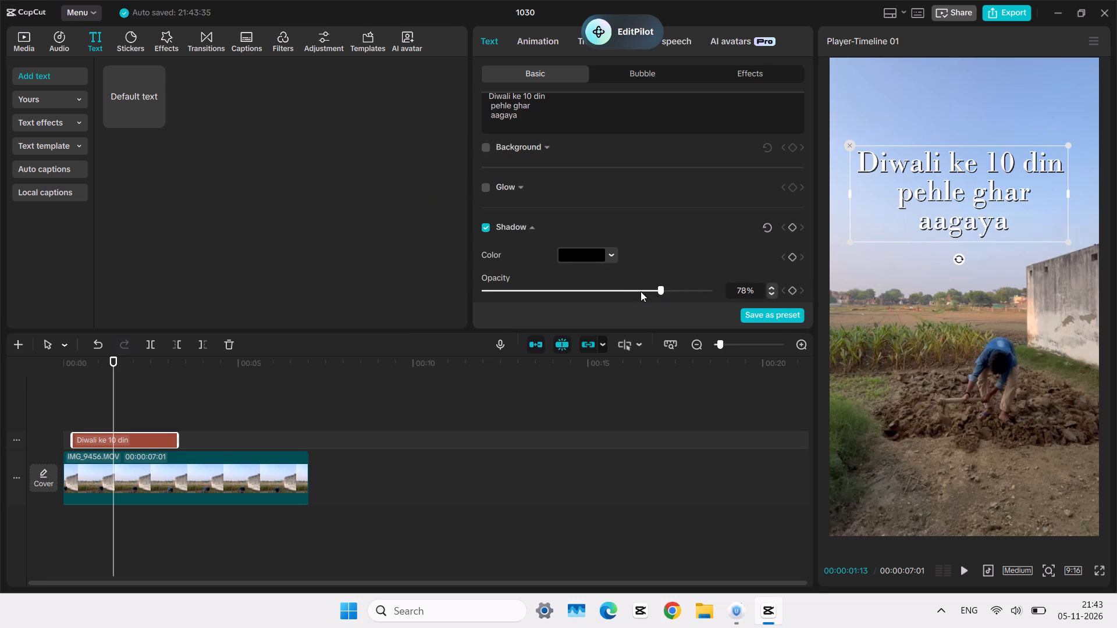
{"action": "left_click_drag", "start_coordinate": [641, 291], "coordinate": [634, 291]}
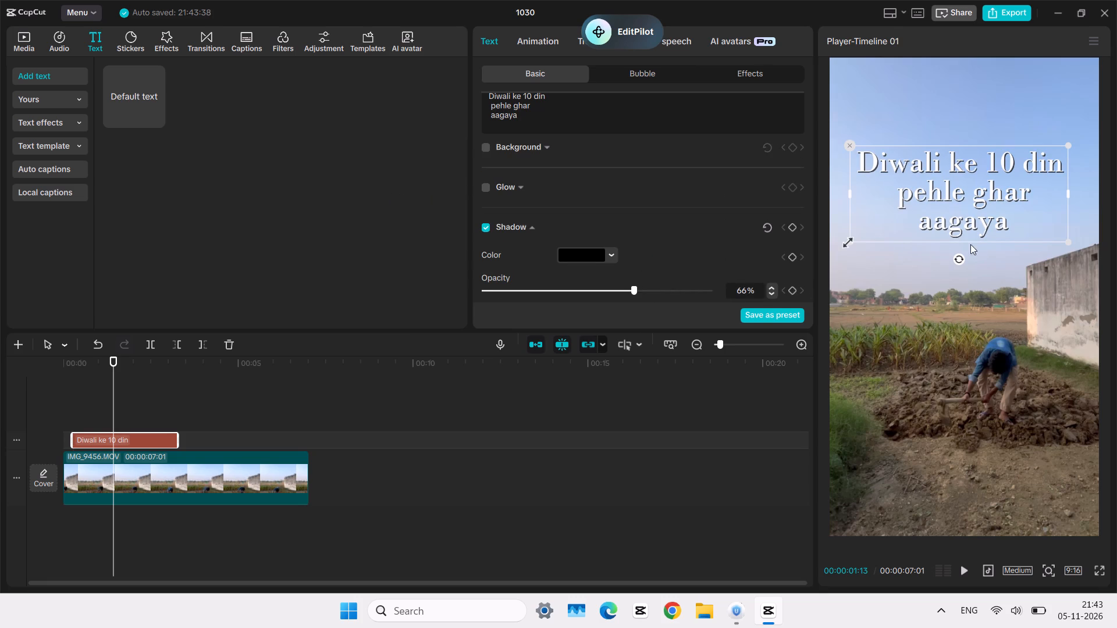
Shrink the caption to about half the frame width and move it slightly higher in the sky.
{"action": "left_click_drag", "start_coordinate": [1069, 244], "coordinate": [1002, 230]}
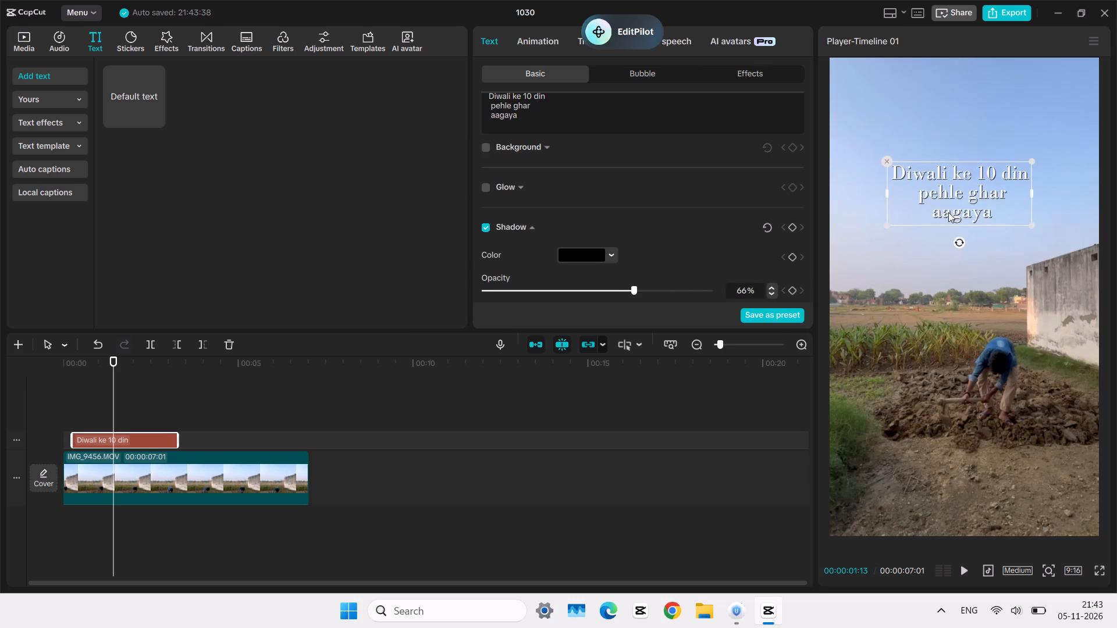
{"action": "left_click_drag", "start_coordinate": [931, 205], "coordinate": [934, 197]}
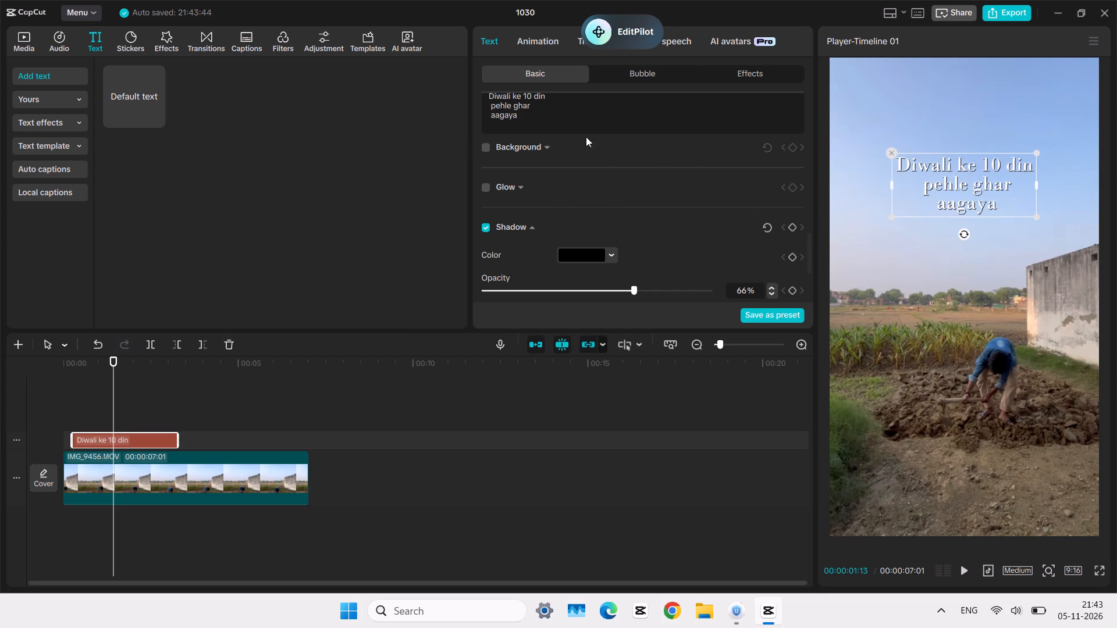
{"action": "left_click", "coordinate": [534, 131]}
Add two dots after "aagaya" at the end of the caption text.
{"action": "type", "text": ".."}
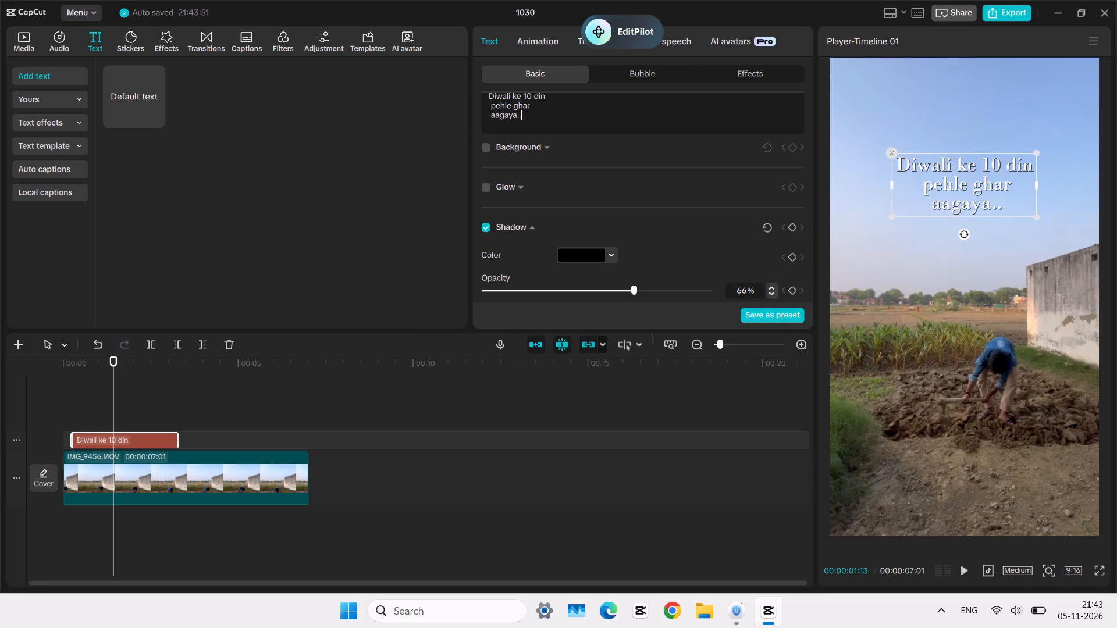
Preview the captioned frame in full screen and return to the editor.
{"action": "left_click", "coordinate": [1095, 570]}
{"action": "key", "text": "Return"}
{"action": "key", "text": "period"}
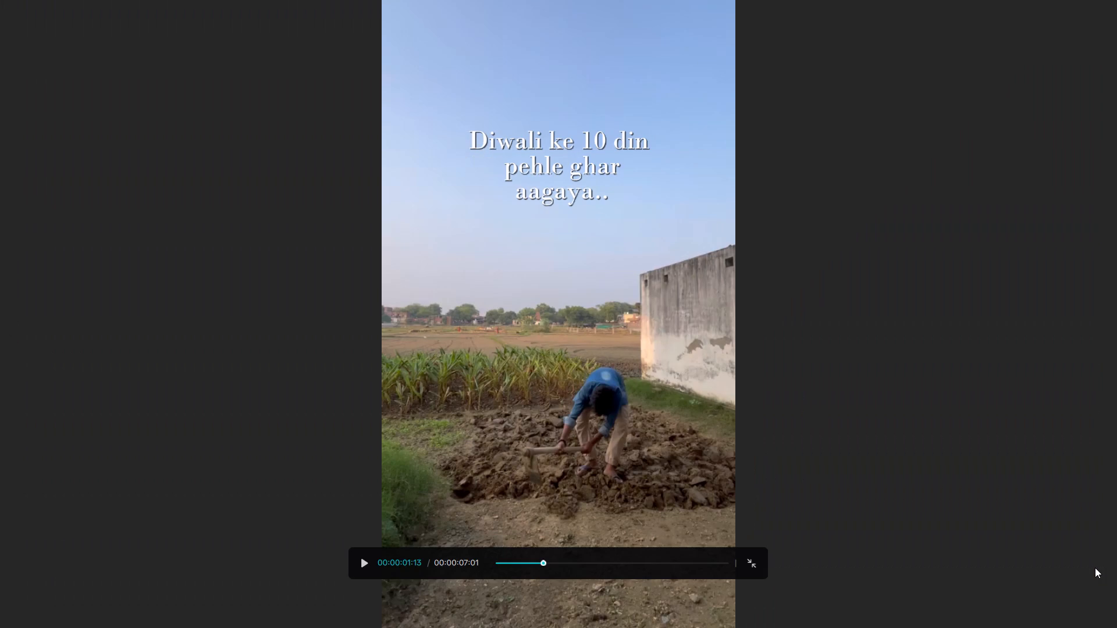
{"action": "left_click", "coordinate": [748, 568]}
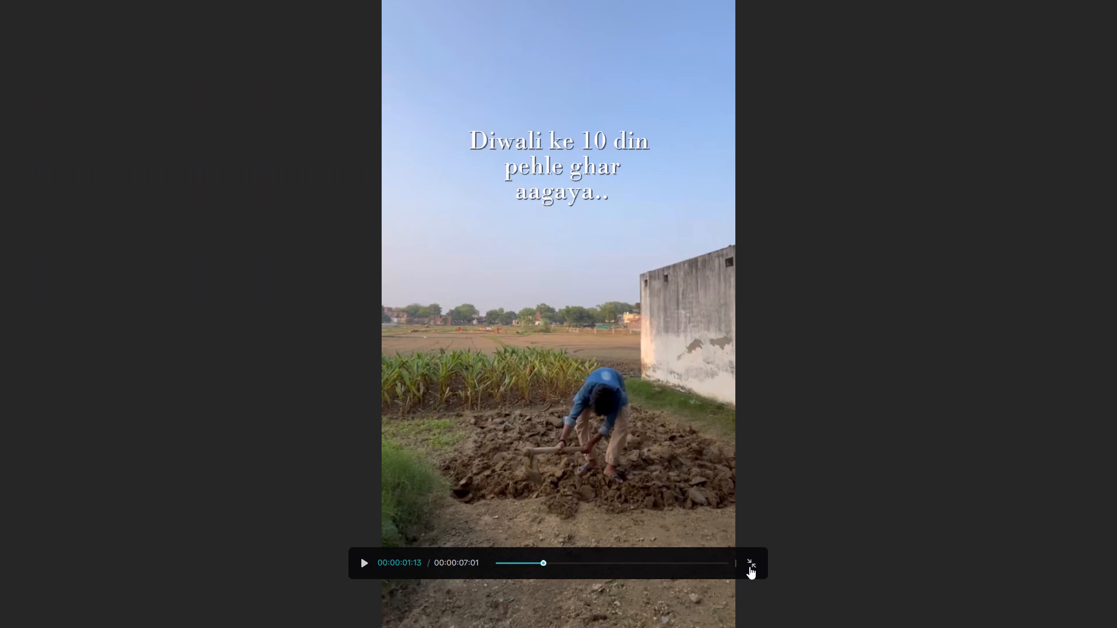
{"action": "left_click", "coordinate": [752, 561]}
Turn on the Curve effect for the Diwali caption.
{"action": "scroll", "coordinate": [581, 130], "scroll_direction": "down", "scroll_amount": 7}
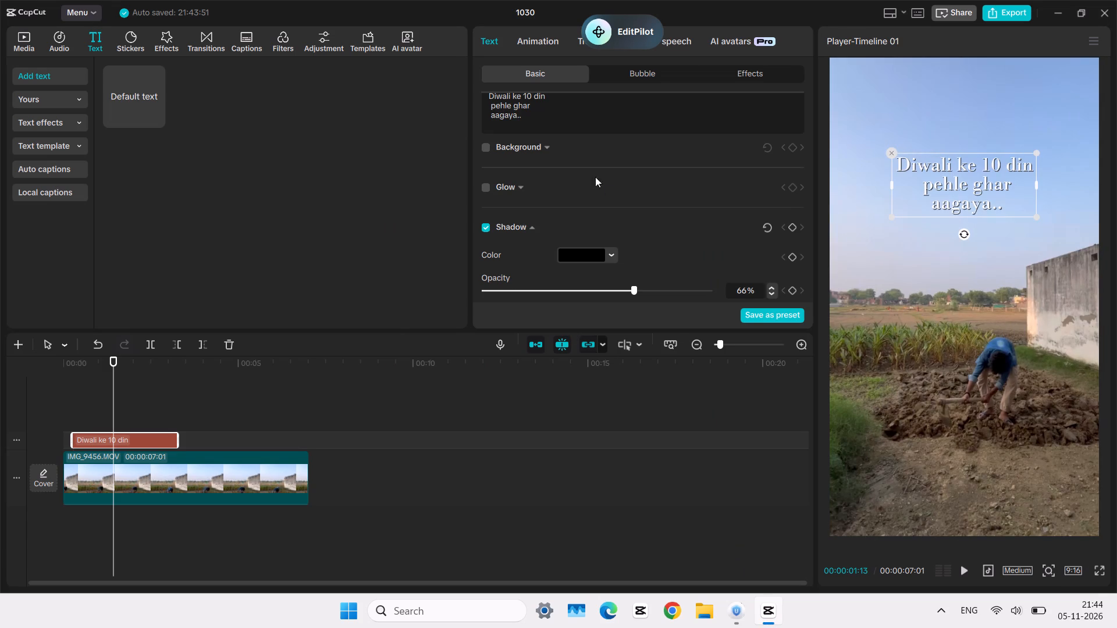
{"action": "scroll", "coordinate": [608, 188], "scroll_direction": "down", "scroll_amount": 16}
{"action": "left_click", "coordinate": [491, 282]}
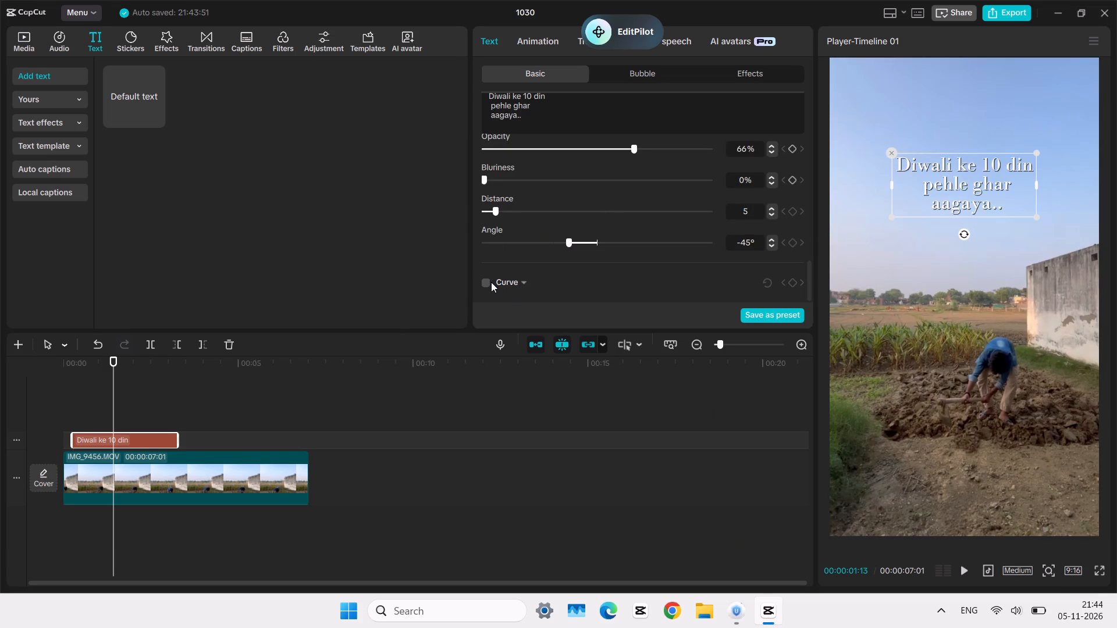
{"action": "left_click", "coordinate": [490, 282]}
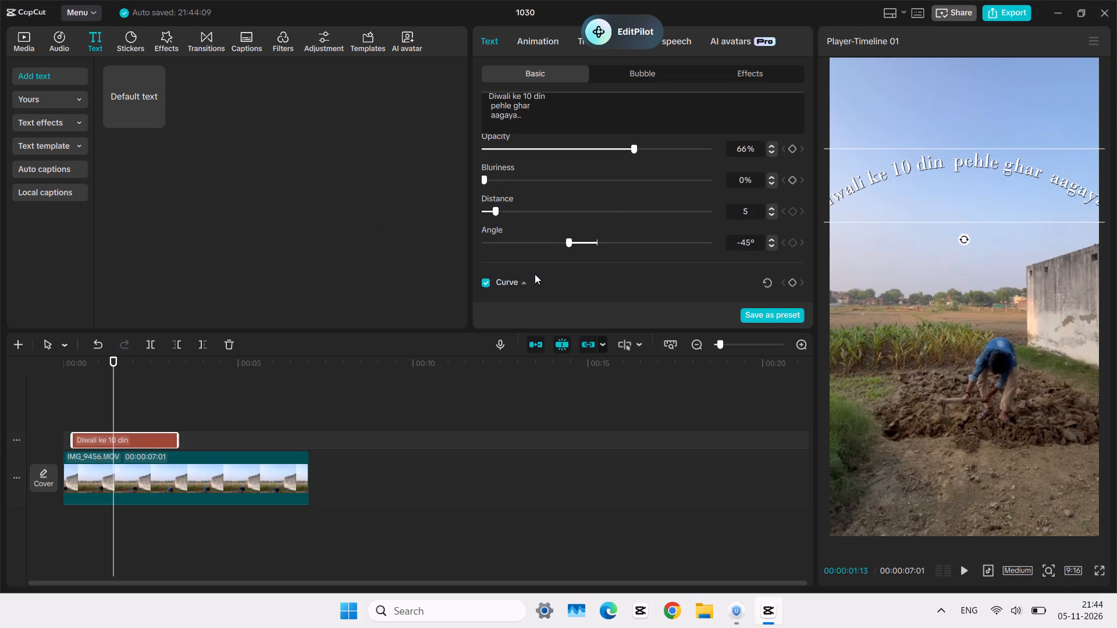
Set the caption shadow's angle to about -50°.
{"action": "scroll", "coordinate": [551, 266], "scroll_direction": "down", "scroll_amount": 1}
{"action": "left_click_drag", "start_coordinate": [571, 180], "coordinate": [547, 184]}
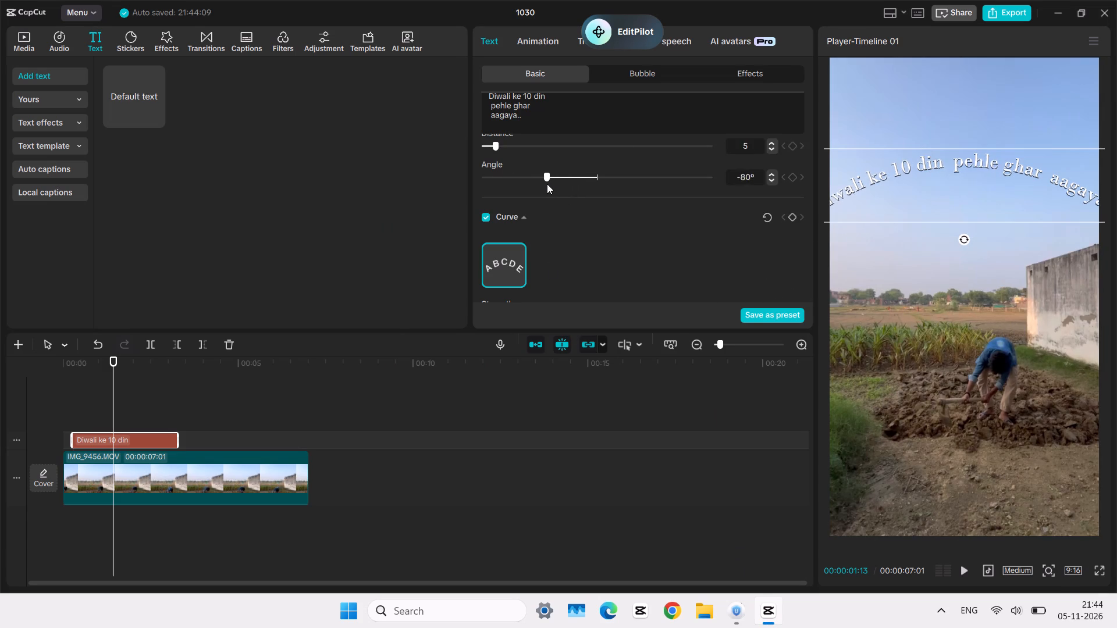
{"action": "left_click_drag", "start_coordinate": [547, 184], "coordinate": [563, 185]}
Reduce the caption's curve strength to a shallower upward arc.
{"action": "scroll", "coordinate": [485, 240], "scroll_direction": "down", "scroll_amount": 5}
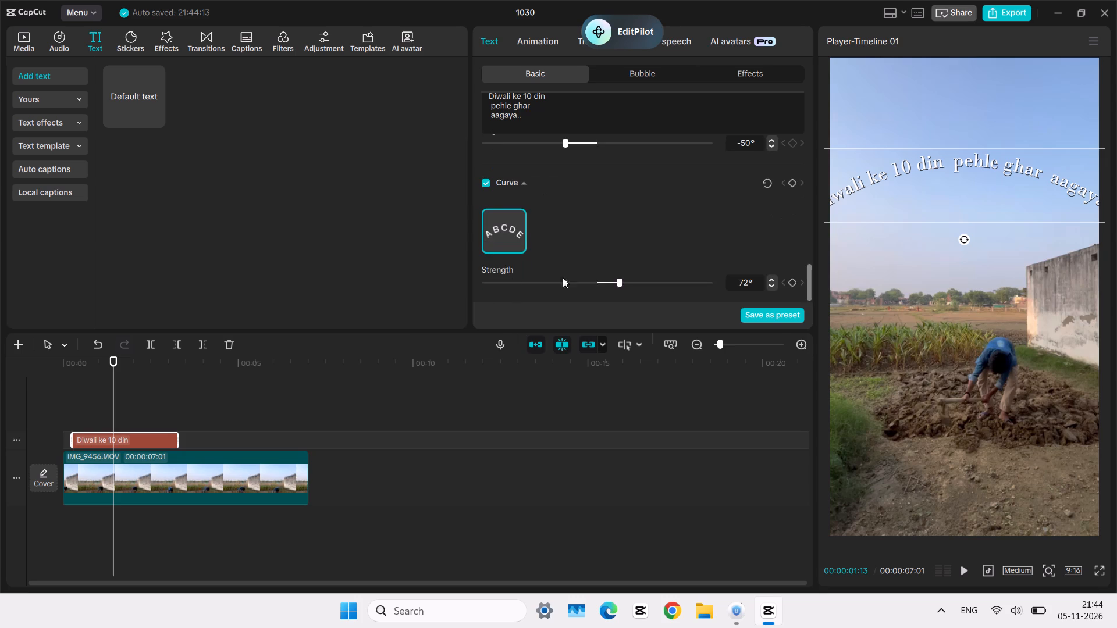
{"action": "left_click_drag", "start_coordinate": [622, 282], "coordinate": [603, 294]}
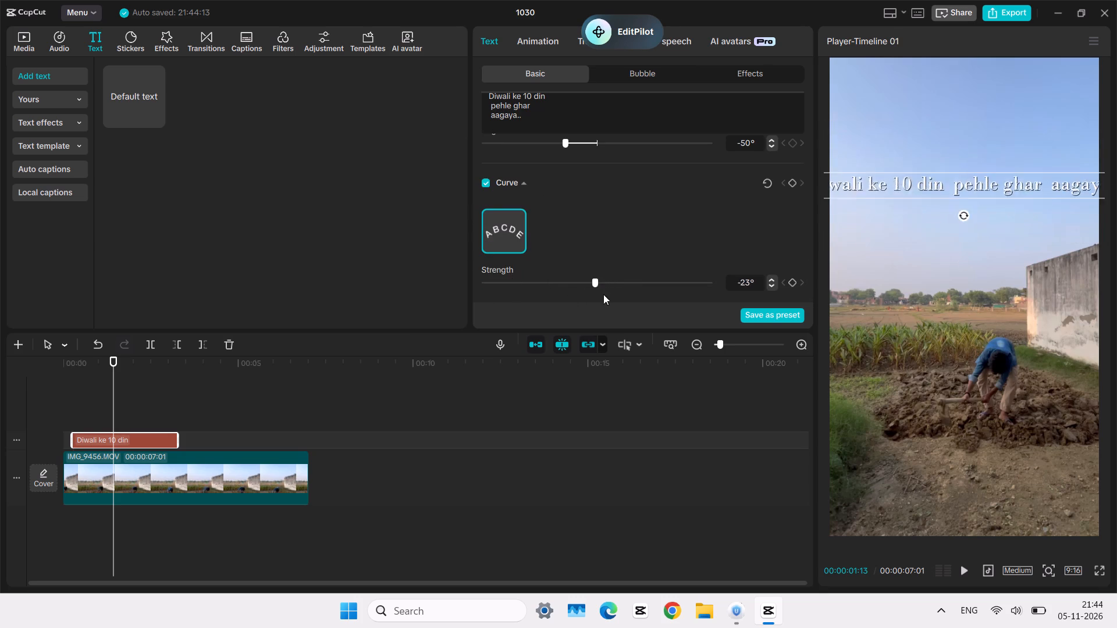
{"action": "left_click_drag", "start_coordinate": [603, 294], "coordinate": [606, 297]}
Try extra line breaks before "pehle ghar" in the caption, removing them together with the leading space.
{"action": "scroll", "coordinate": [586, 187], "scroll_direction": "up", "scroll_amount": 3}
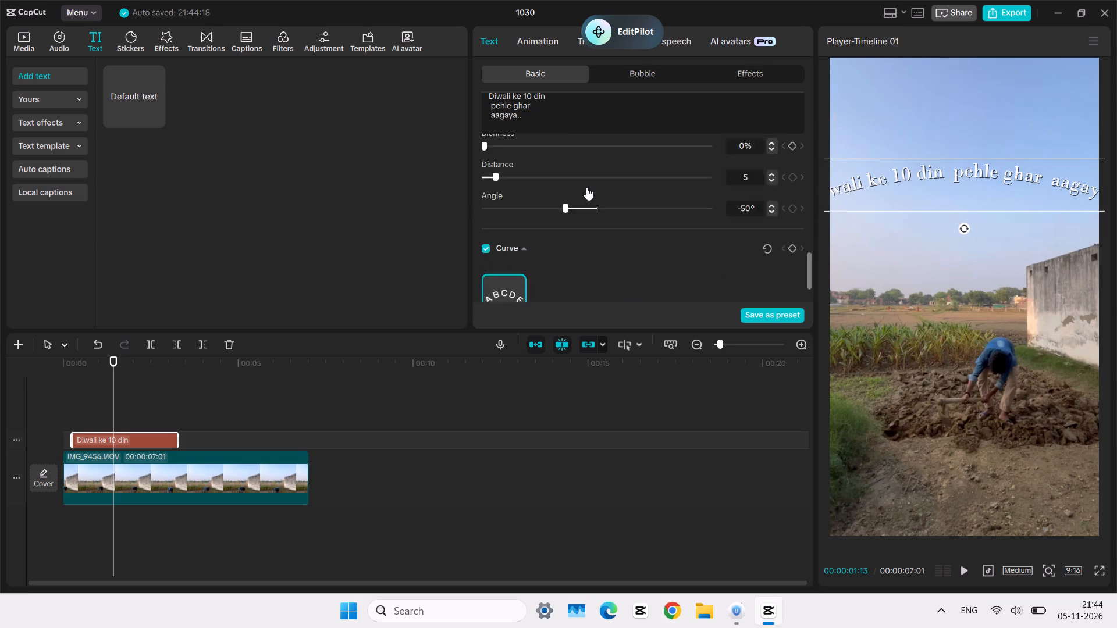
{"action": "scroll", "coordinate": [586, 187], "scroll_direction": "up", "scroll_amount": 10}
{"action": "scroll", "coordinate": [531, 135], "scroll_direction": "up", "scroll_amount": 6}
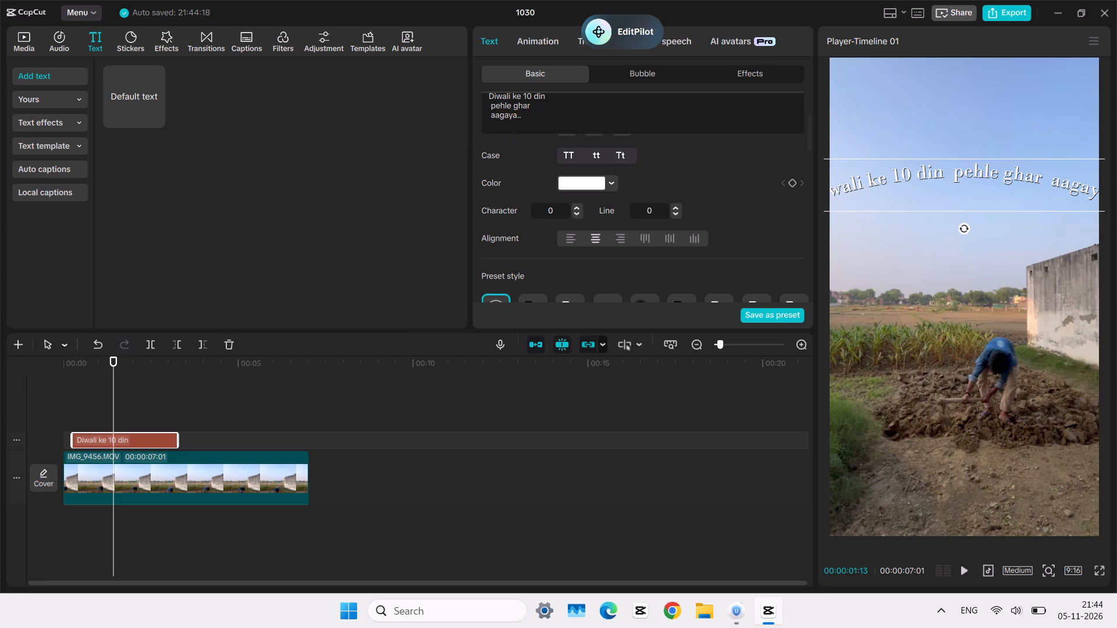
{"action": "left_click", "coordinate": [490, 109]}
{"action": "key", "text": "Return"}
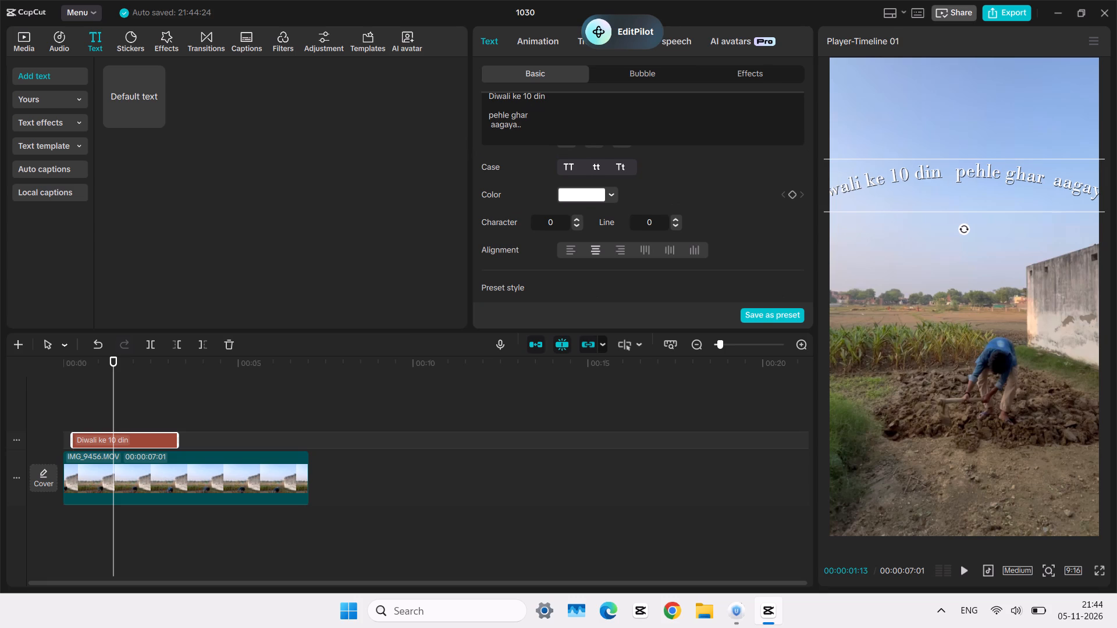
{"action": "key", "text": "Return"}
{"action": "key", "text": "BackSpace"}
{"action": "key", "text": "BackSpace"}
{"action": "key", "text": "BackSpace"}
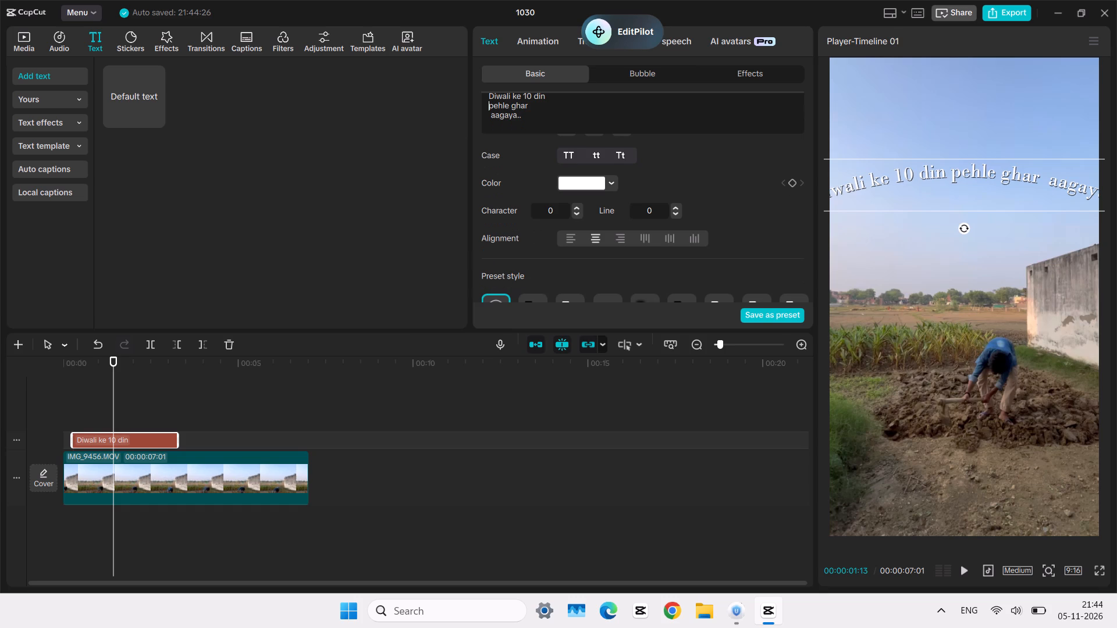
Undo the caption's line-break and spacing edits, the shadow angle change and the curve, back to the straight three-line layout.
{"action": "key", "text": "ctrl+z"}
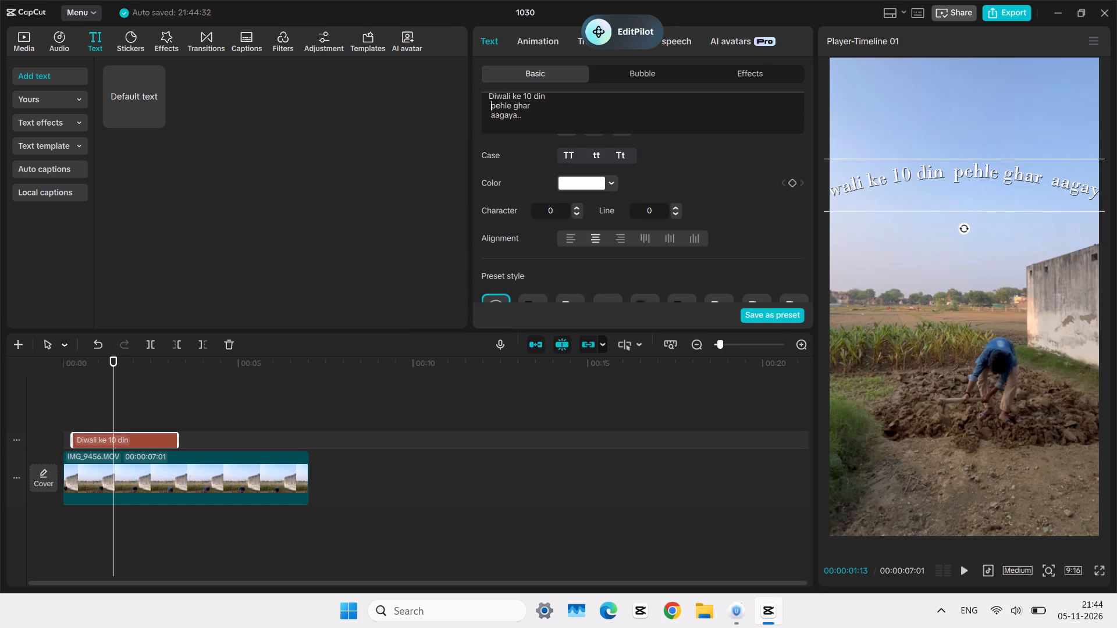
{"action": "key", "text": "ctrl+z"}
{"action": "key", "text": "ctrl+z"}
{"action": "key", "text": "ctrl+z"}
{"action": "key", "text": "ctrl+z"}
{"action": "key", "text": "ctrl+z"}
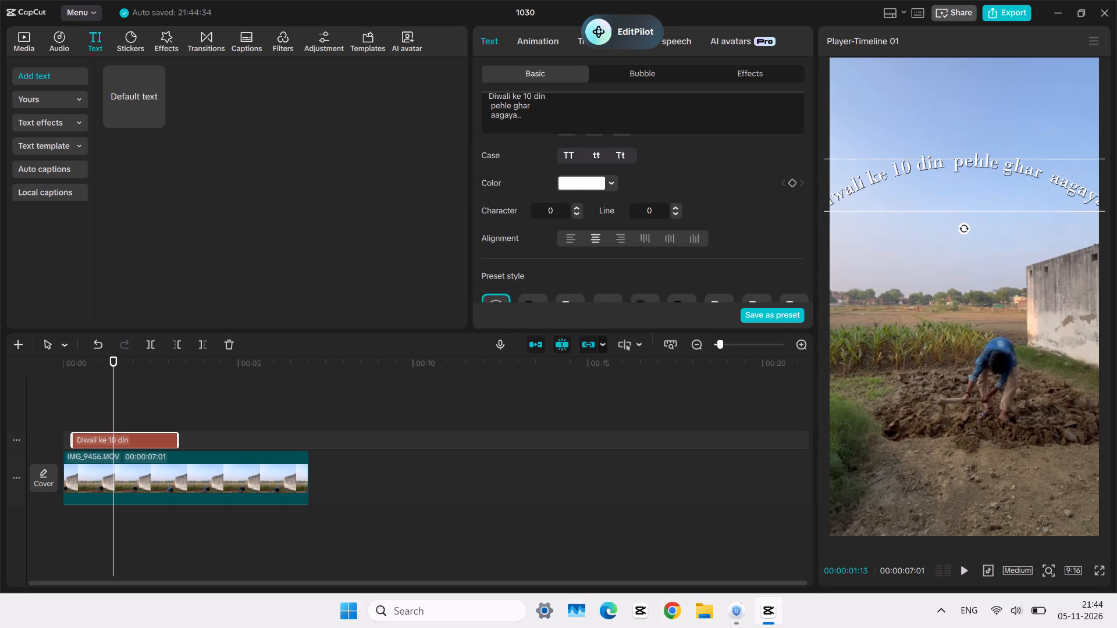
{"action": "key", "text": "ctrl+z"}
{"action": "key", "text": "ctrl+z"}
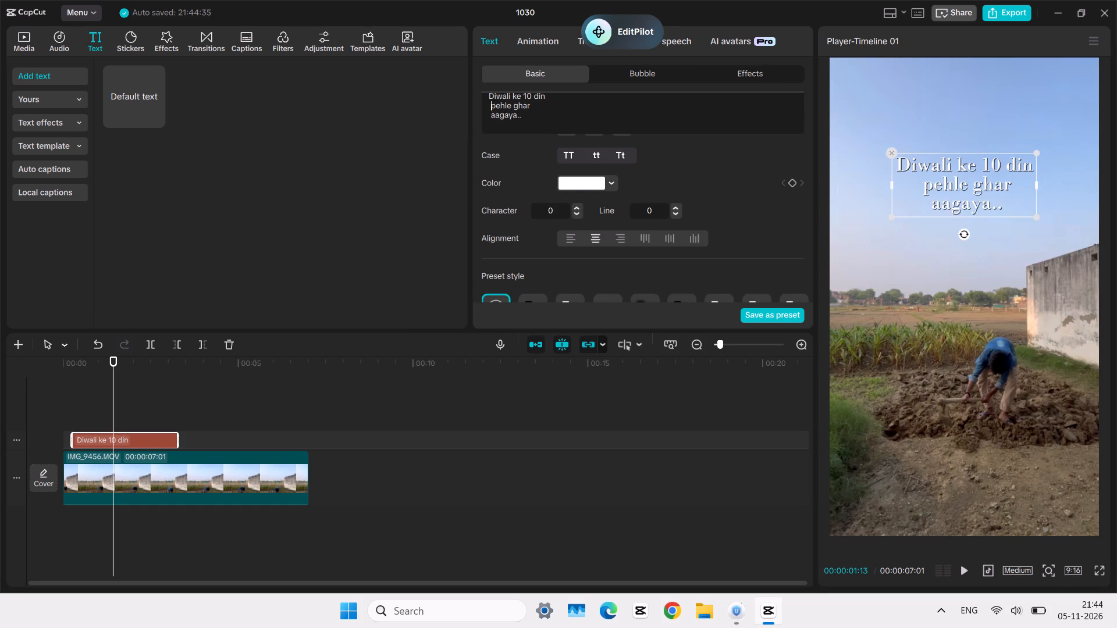
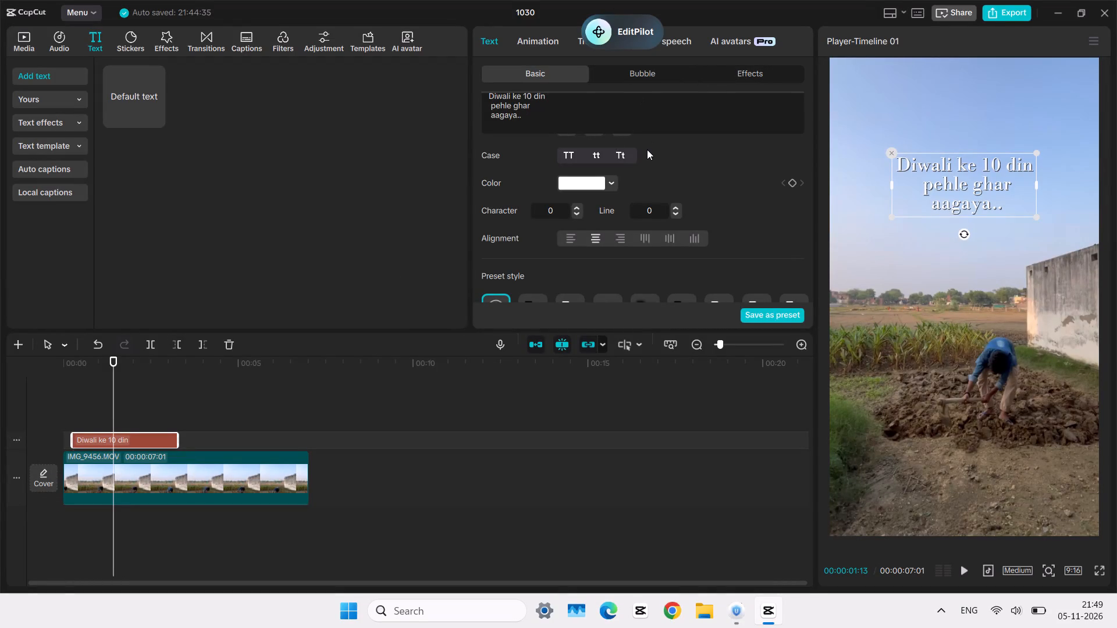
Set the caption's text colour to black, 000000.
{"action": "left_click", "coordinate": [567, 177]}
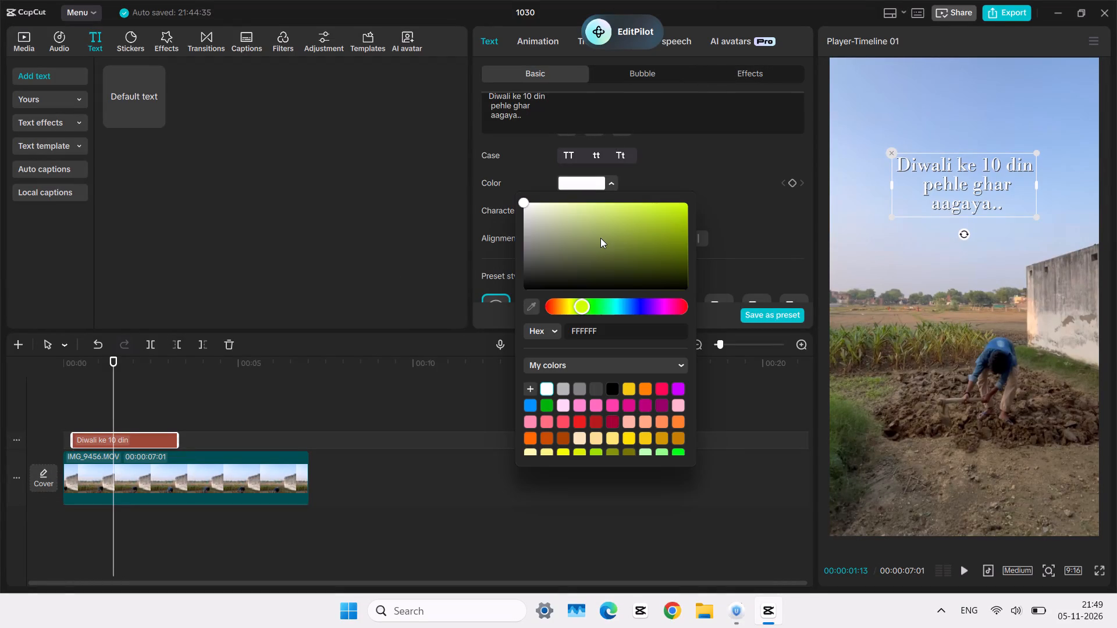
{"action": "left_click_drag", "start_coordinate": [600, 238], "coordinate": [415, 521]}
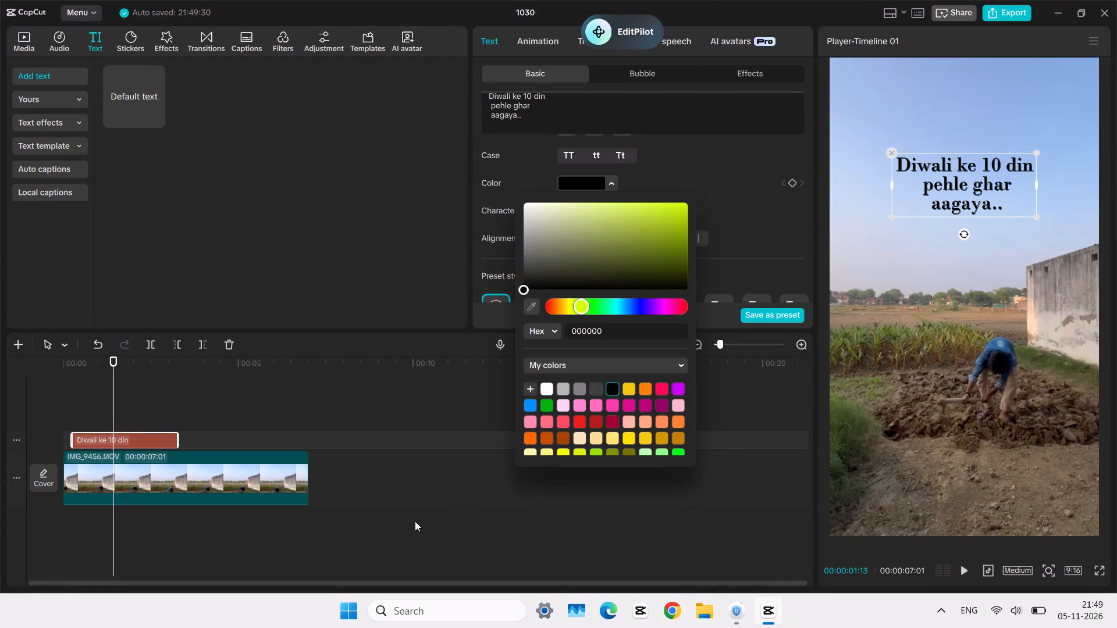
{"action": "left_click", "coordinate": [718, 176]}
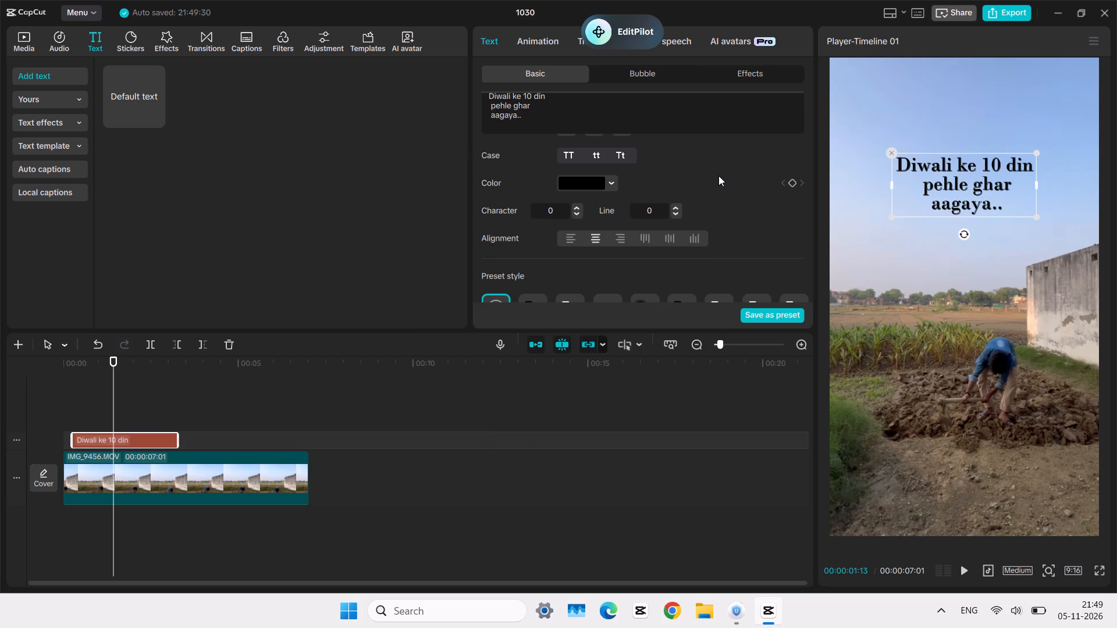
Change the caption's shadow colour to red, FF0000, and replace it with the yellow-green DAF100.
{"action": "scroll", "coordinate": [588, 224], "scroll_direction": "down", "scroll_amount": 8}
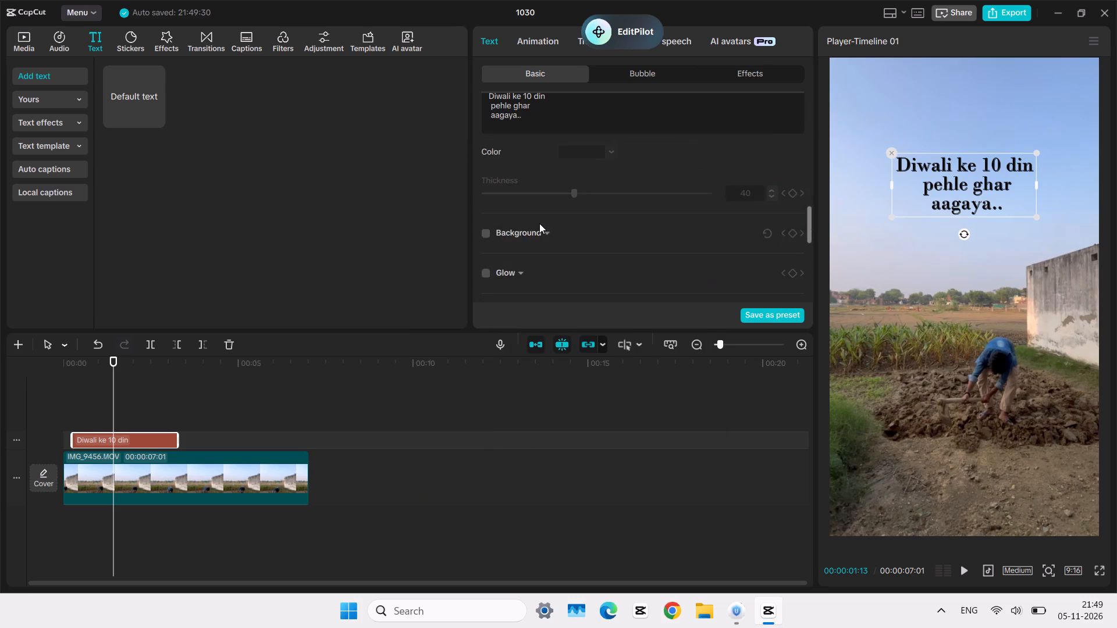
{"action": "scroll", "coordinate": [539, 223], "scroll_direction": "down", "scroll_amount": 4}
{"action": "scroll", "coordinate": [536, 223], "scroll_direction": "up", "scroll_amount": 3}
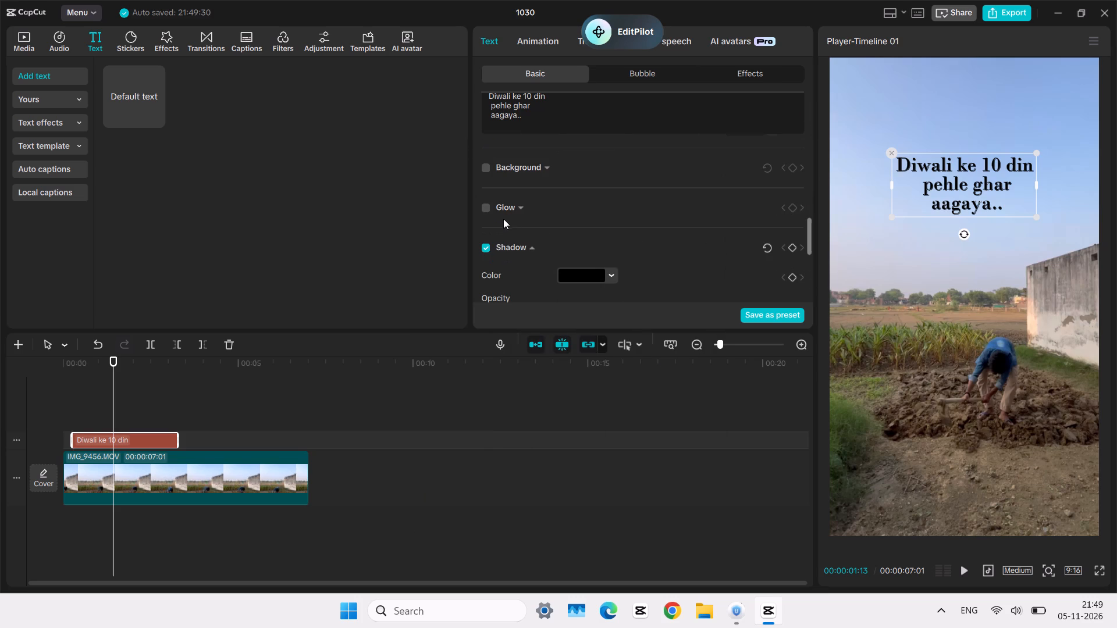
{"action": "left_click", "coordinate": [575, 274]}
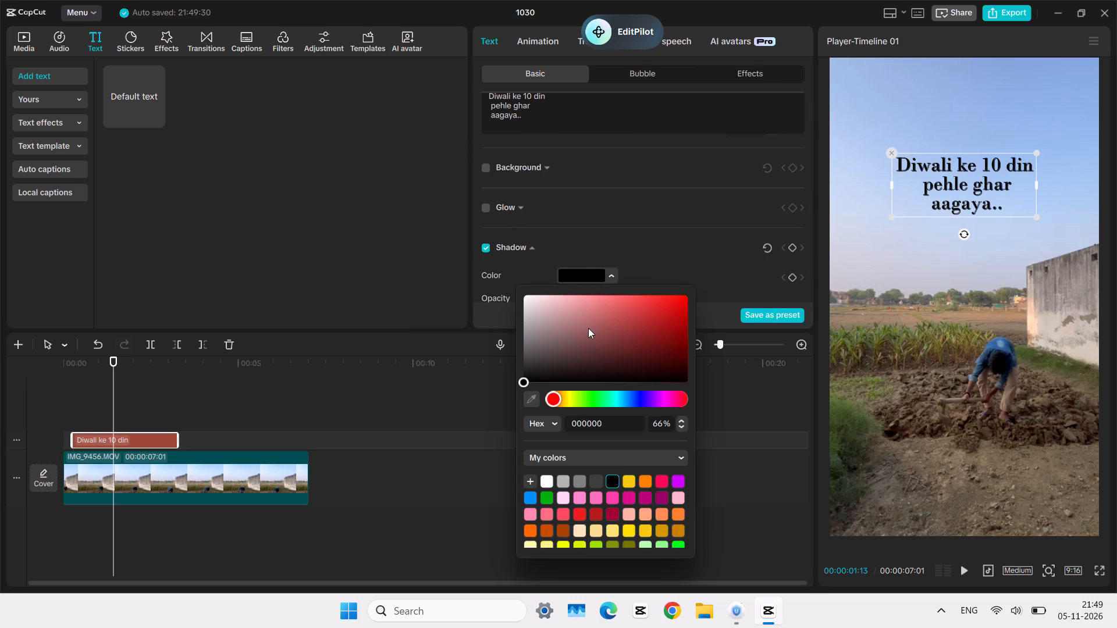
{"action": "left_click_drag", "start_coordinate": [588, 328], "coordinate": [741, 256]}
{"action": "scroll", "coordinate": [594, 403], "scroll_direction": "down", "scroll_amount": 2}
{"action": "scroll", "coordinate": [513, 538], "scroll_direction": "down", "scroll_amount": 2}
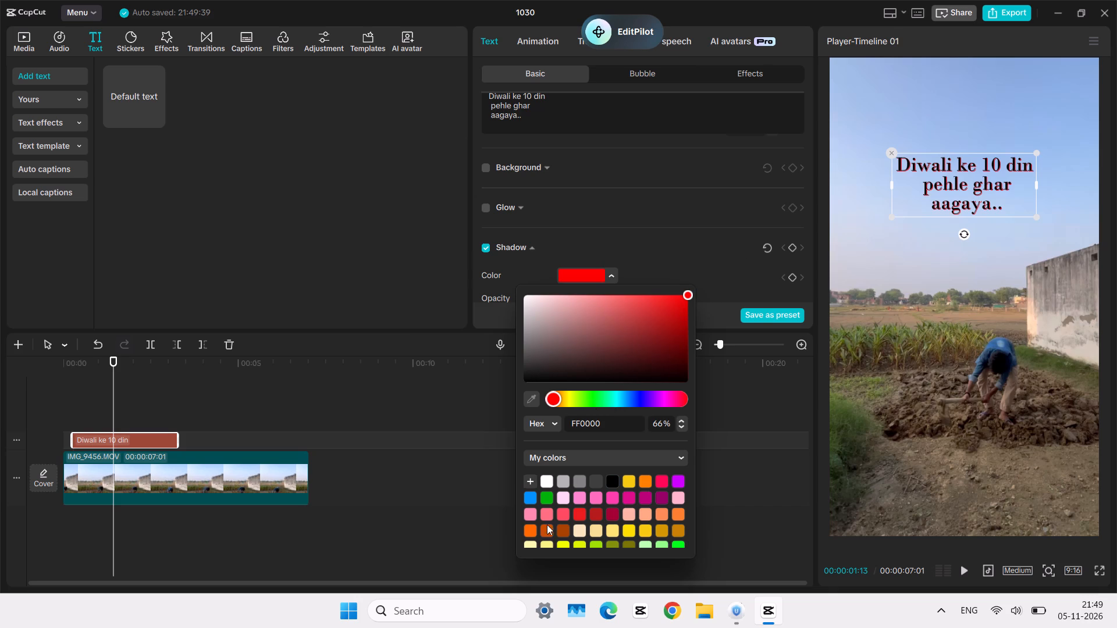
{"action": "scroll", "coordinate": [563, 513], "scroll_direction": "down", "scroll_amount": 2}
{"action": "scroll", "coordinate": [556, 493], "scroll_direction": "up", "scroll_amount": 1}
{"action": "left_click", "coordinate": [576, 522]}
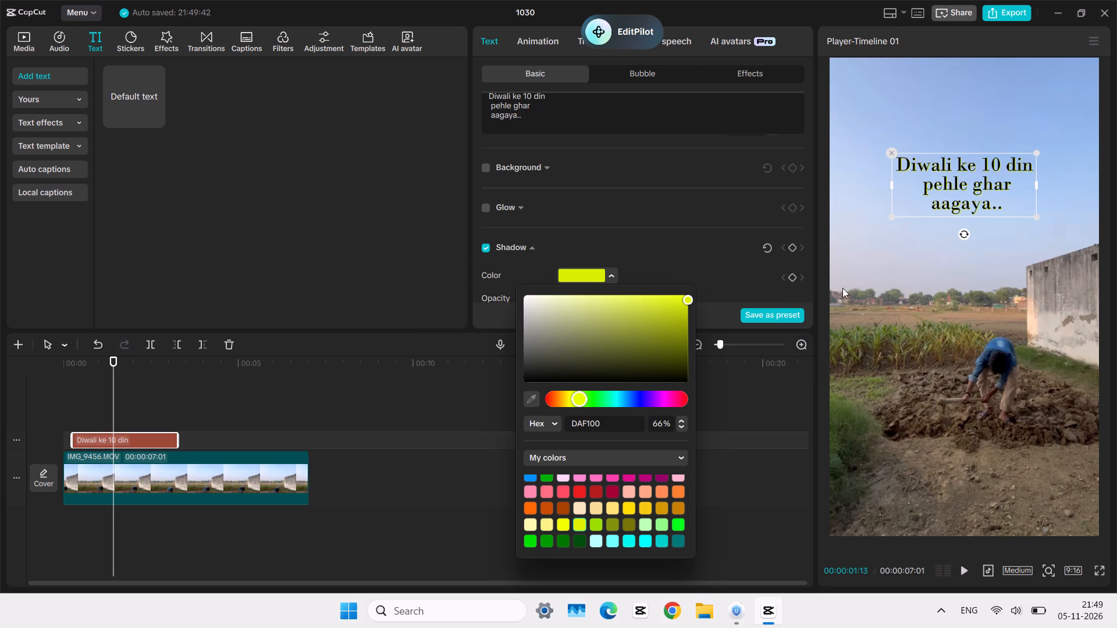
Enlarge the caption slightly and check it in the full-screen preview.
{"action": "left_click_drag", "start_coordinate": [1041, 220], "coordinate": [1042, 226]}
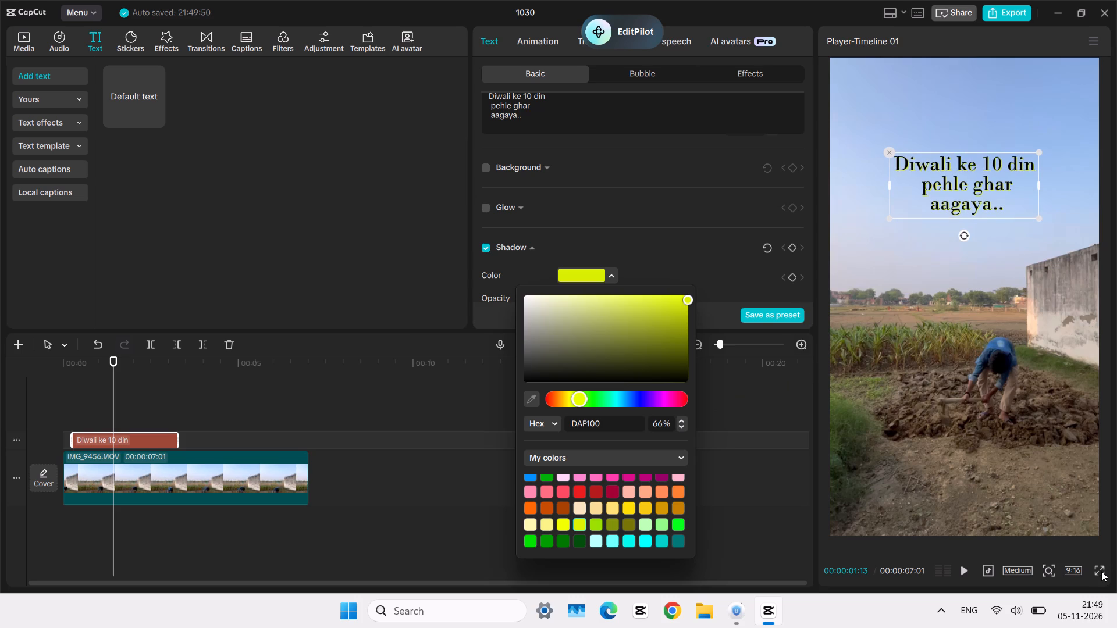
{"action": "left_click", "coordinate": [1101, 571]}
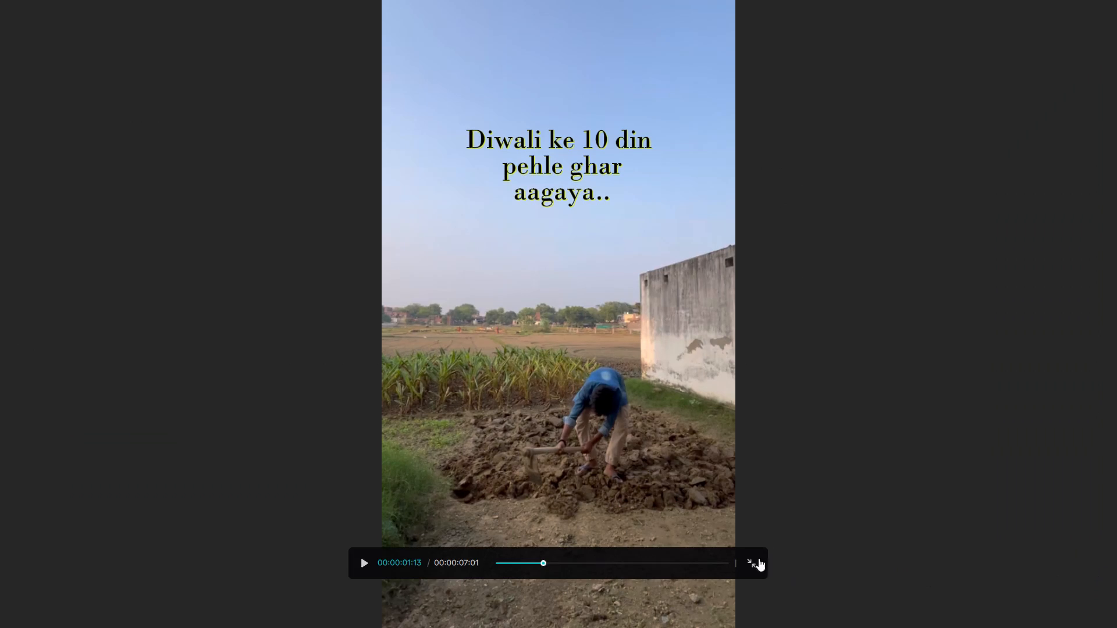
{"action": "left_click", "coordinate": [753, 561]}
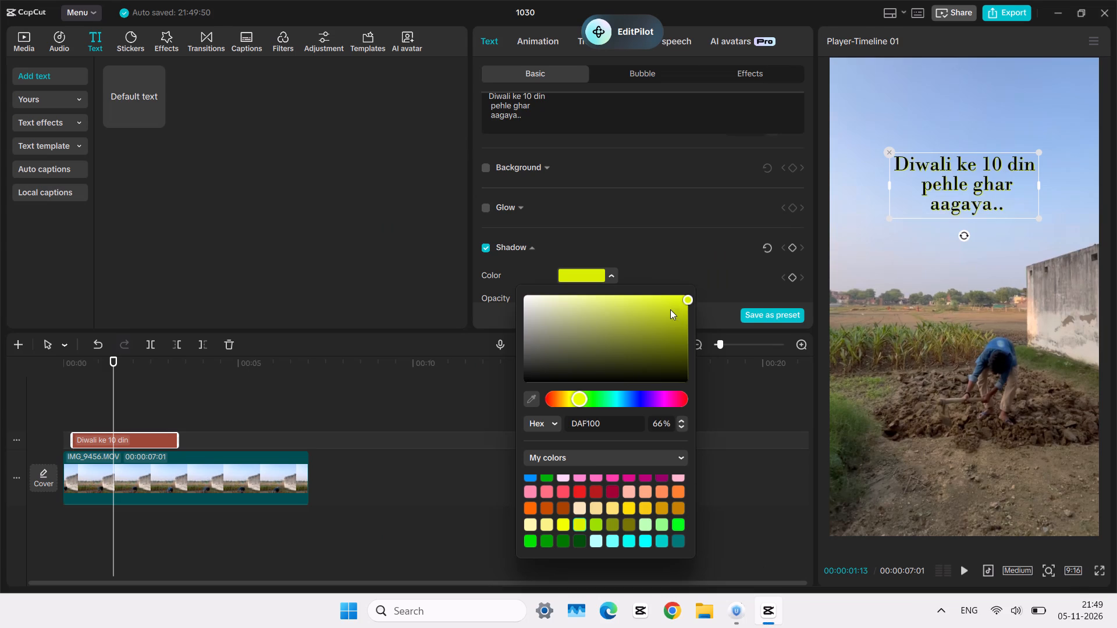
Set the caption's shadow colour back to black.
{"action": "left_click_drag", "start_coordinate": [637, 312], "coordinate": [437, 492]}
Set the caption's text colour to bright yellow, F9FF00.
{"action": "scroll", "coordinate": [529, 236], "scroll_direction": "up", "scroll_amount": 5}
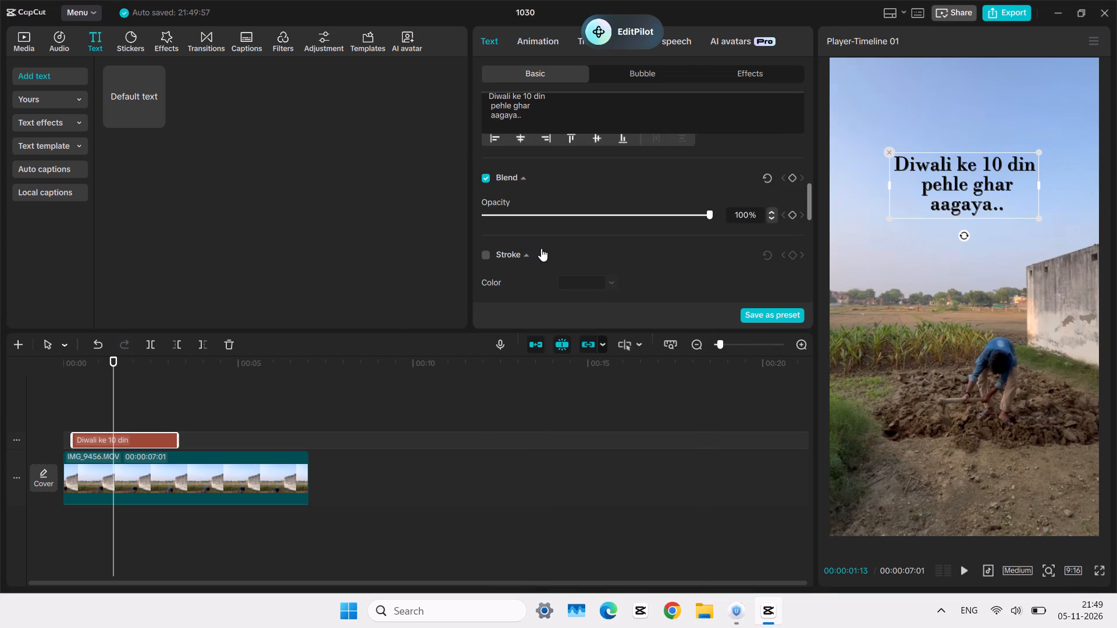
{"action": "scroll", "coordinate": [590, 190], "scroll_direction": "up", "scroll_amount": 7}
{"action": "left_click", "coordinate": [576, 287]}
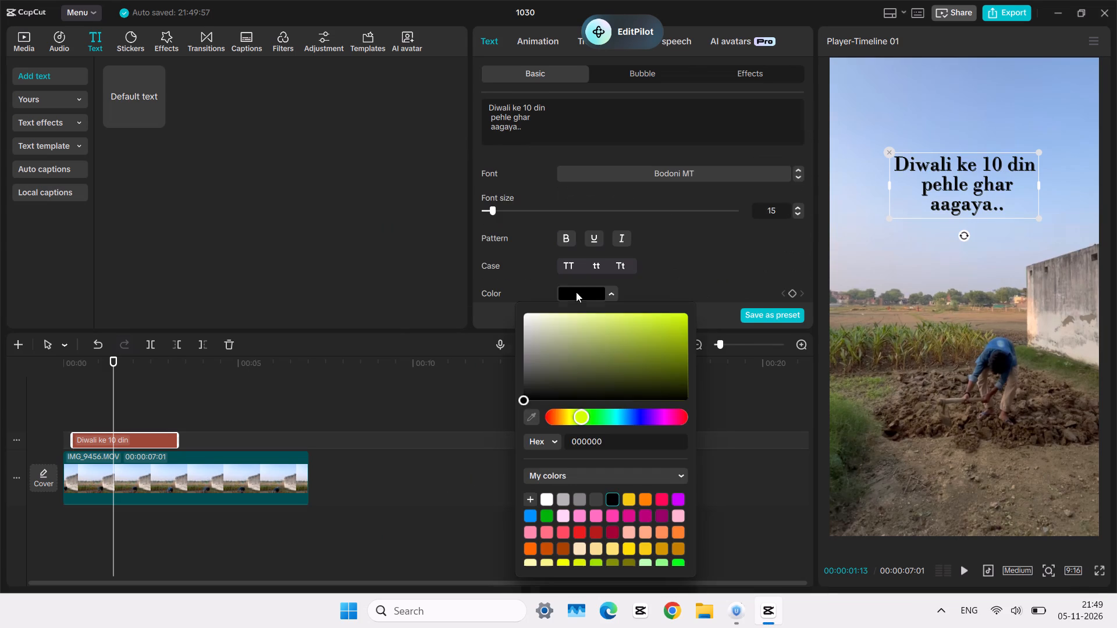
{"action": "left_click_drag", "start_coordinate": [579, 347], "coordinate": [974, 154]}
{"action": "scroll", "coordinate": [694, 255], "scroll_direction": "down", "scroll_amount": 1}
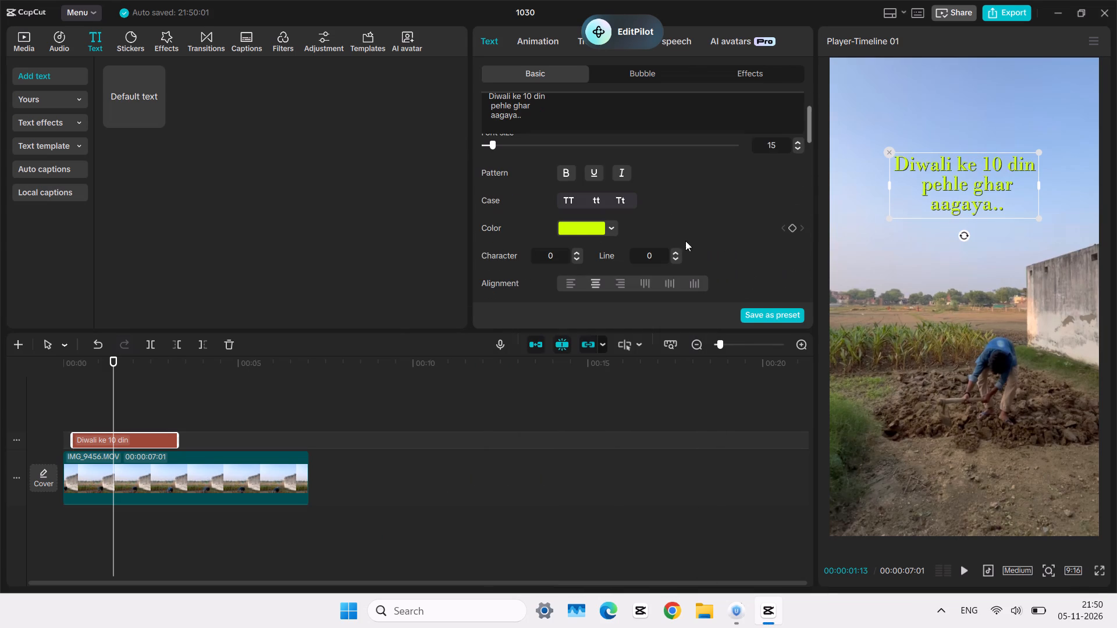
{"action": "left_click", "coordinate": [574, 225]}
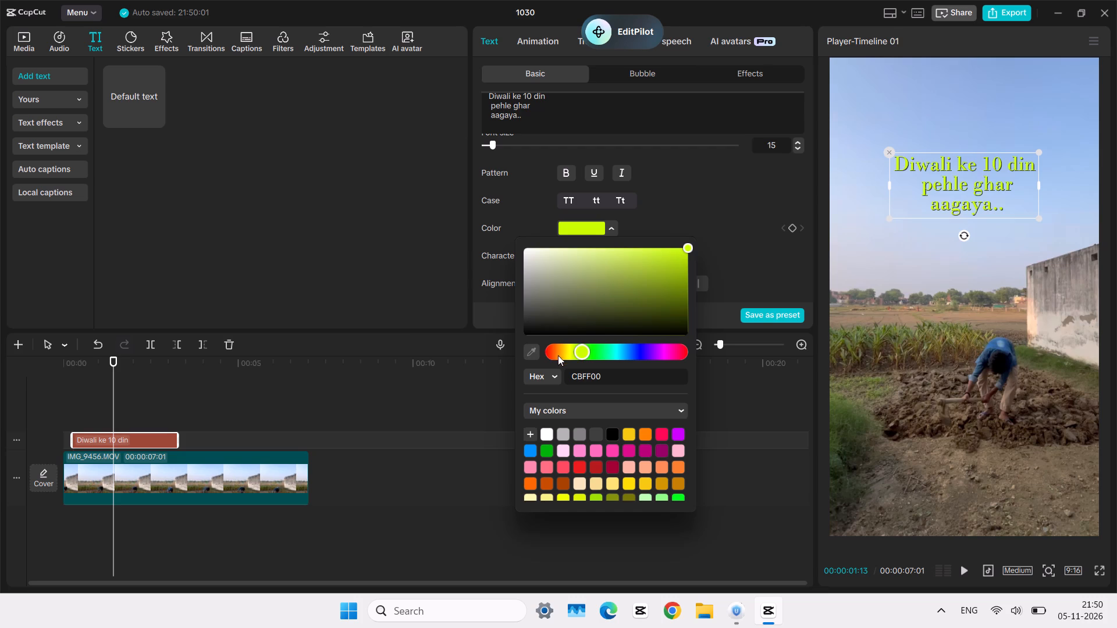
{"action": "left_click", "coordinate": [578, 355]}
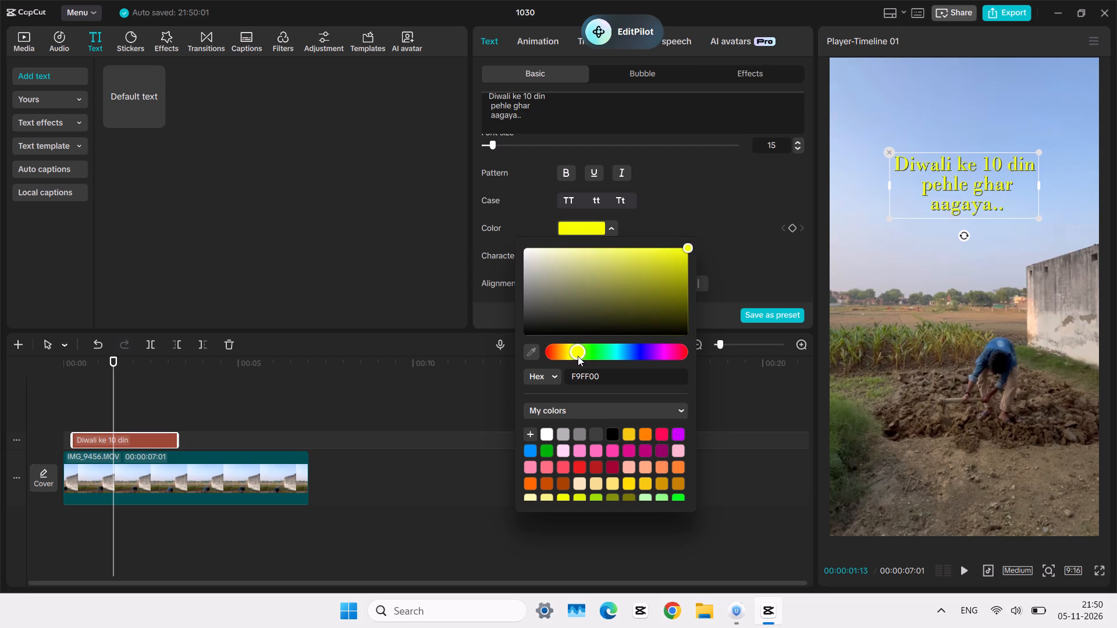
{"action": "left_click", "coordinate": [738, 205]}
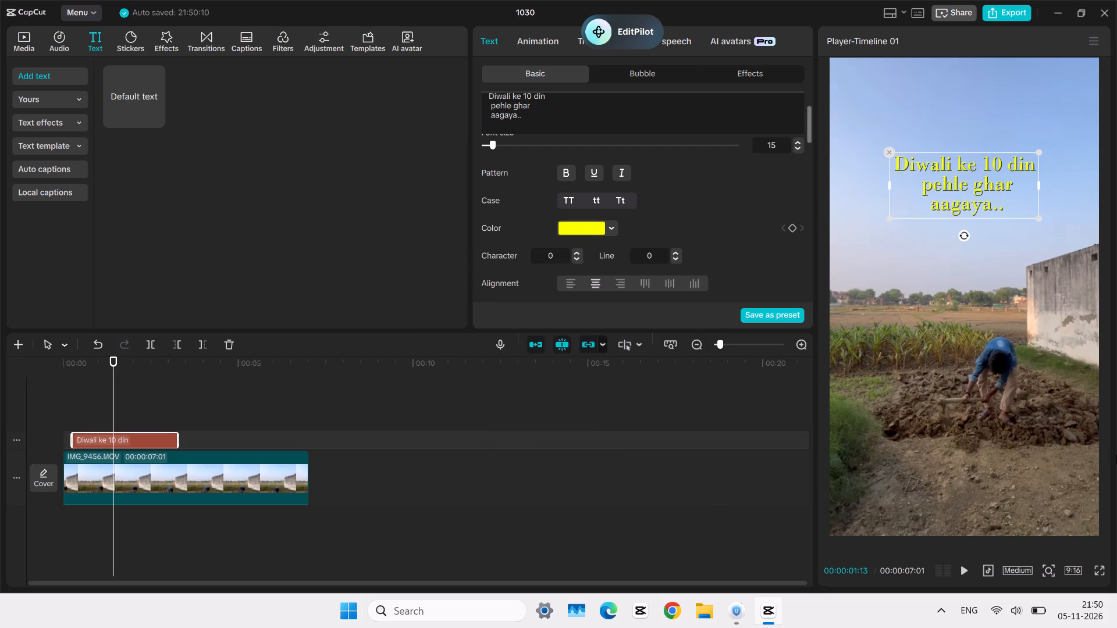
Change the caption's font to Bernard MT Condensed.
{"action": "scroll", "coordinate": [645, 243], "scroll_direction": "up", "scroll_amount": 4}
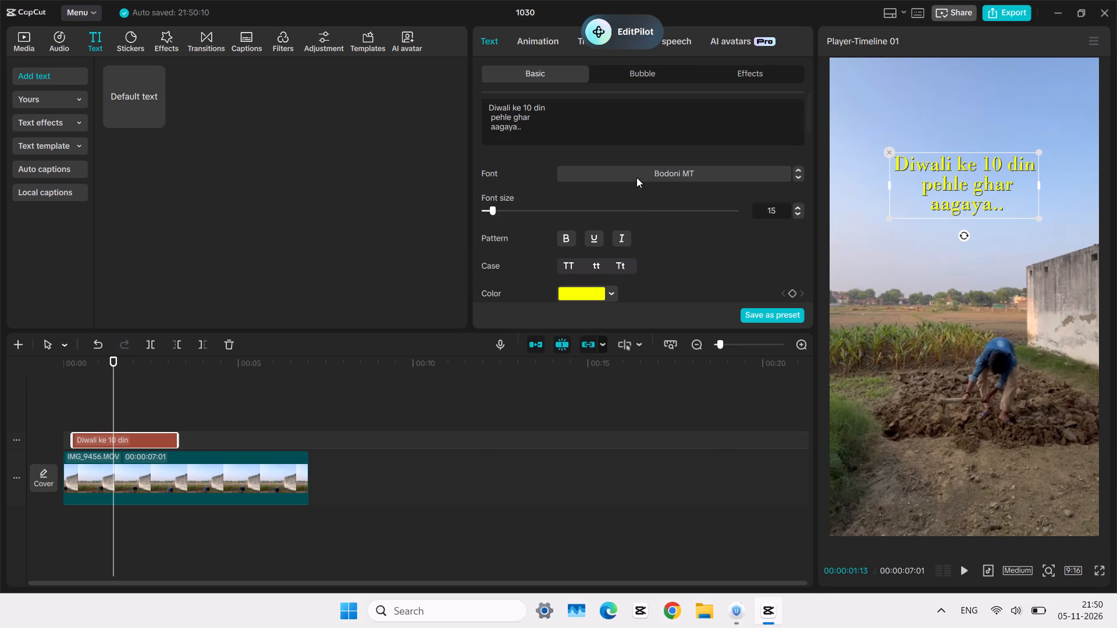
{"action": "left_click", "coordinate": [636, 177]}
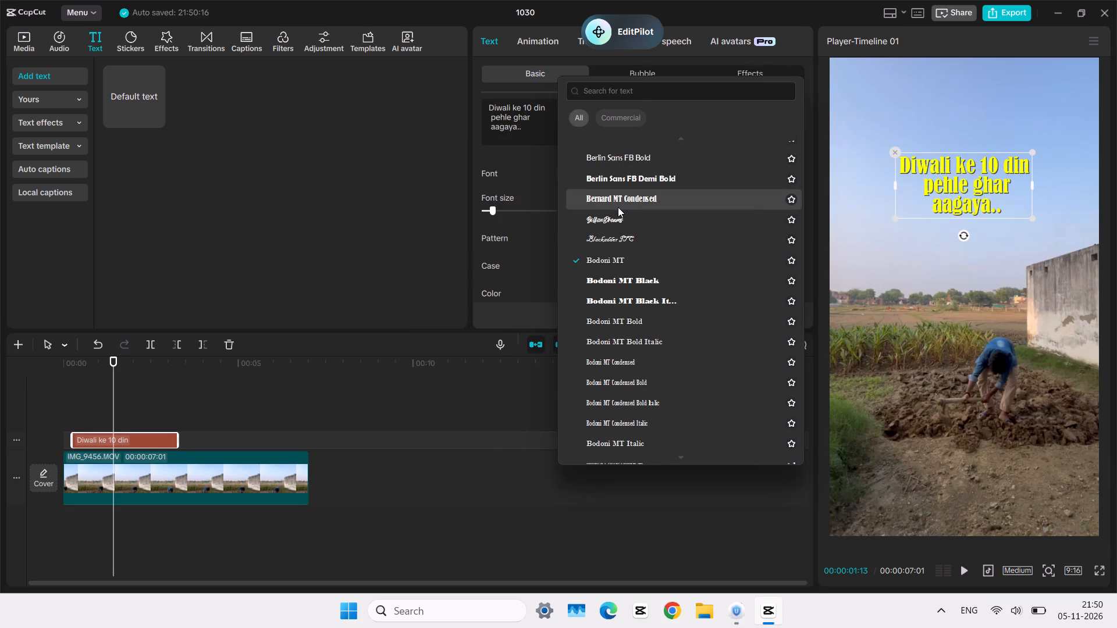
{"action": "left_click", "coordinate": [618, 207]}
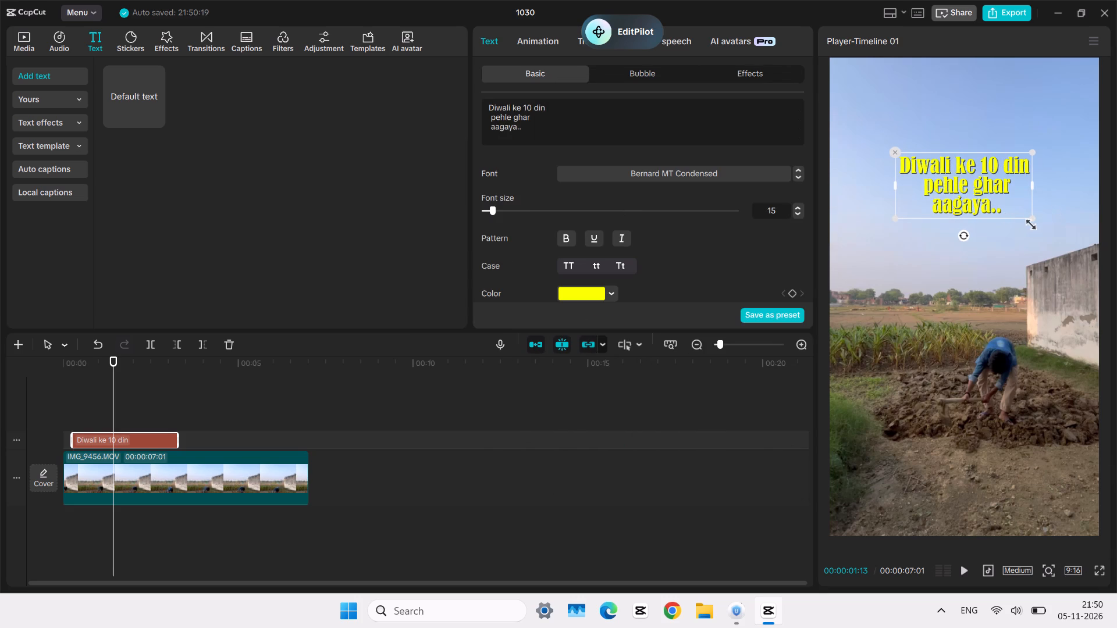
Enlarge the caption so it spans about three quarters of the frame's width.
{"action": "left_click_drag", "start_coordinate": [1029, 223], "coordinate": [1053, 274]}
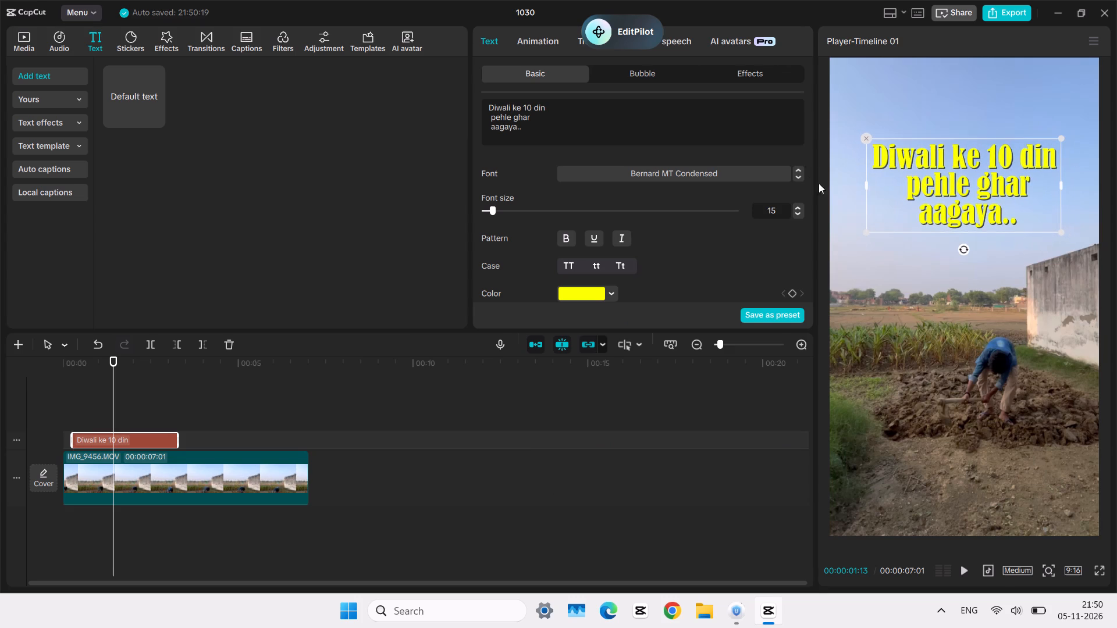
Delete one of the two trailing dots after "aagaya" in the caption.
{"action": "left_click", "coordinate": [617, 130]}
{"action": "key", "text": "BackSpace"}
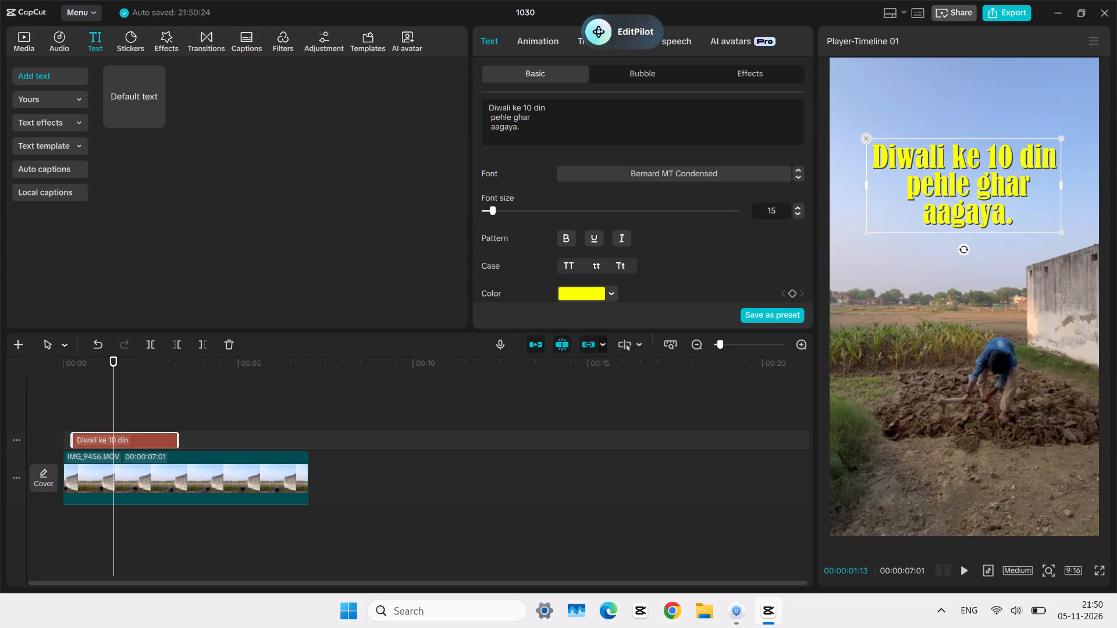
Preview alternative system fonts on the Diwali caption, comparing styles from Agency FB through the Franklin Gothic family.
{"action": "left_click", "coordinate": [612, 176]}
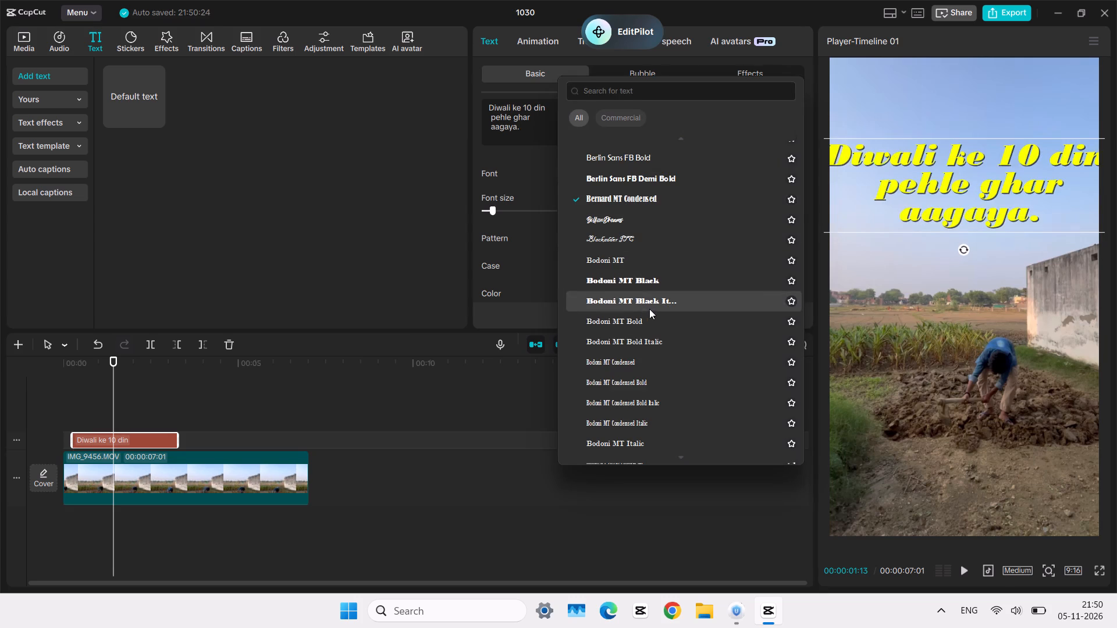
{"action": "scroll", "coordinate": [653, 329], "scroll_direction": "down", "scroll_amount": 2}
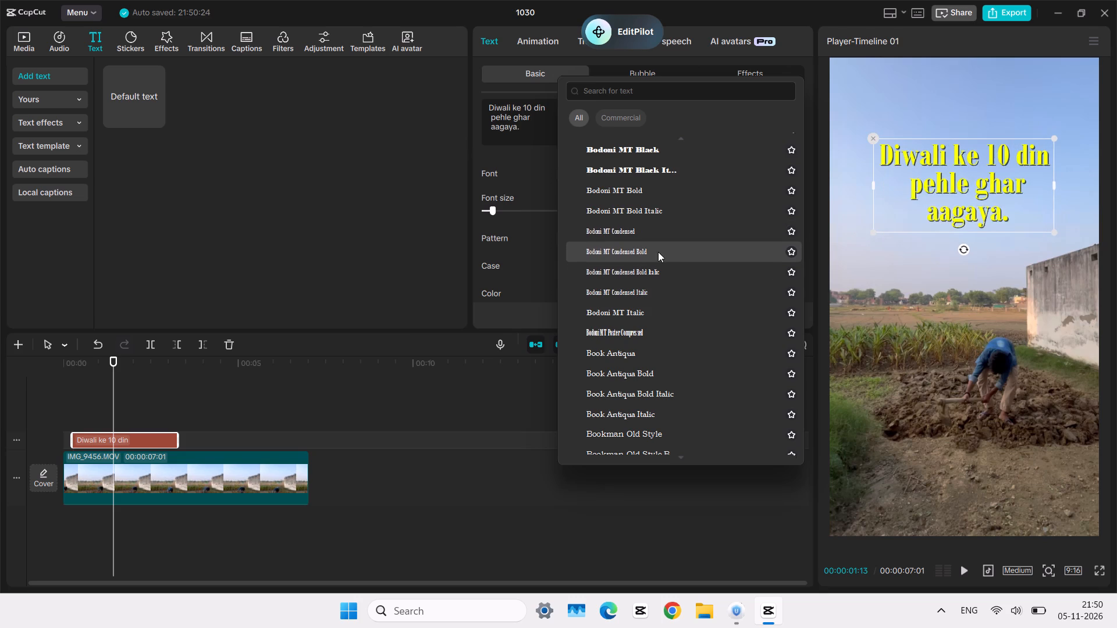
{"action": "scroll", "coordinate": [680, 378], "scroll_direction": "down", "scroll_amount": 3}
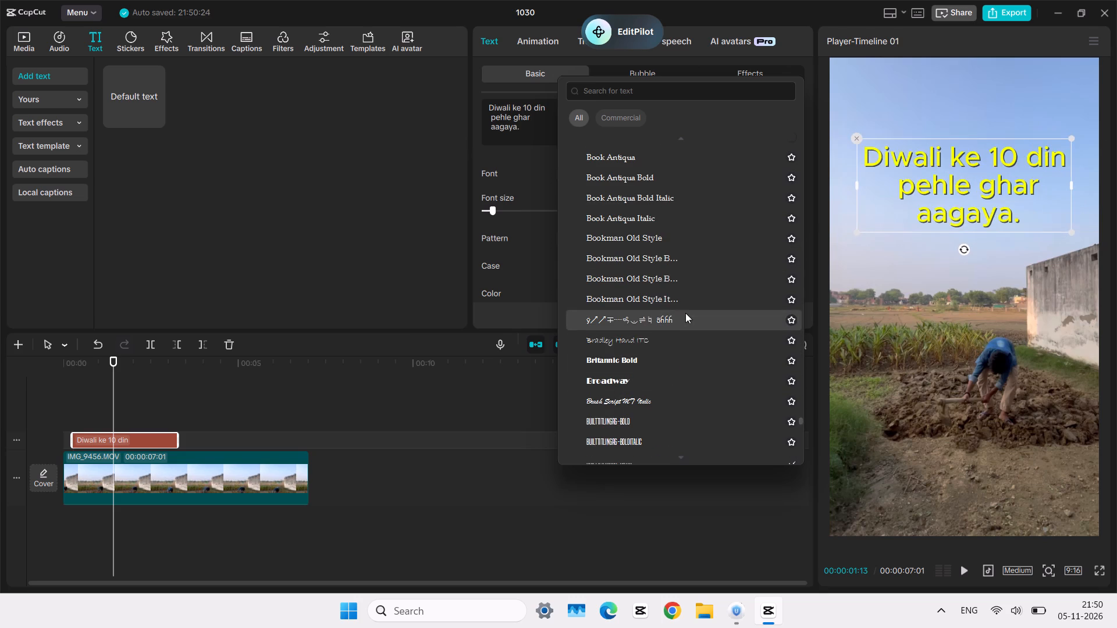
{"action": "scroll", "coordinate": [683, 373], "scroll_direction": "down", "scroll_amount": 2}
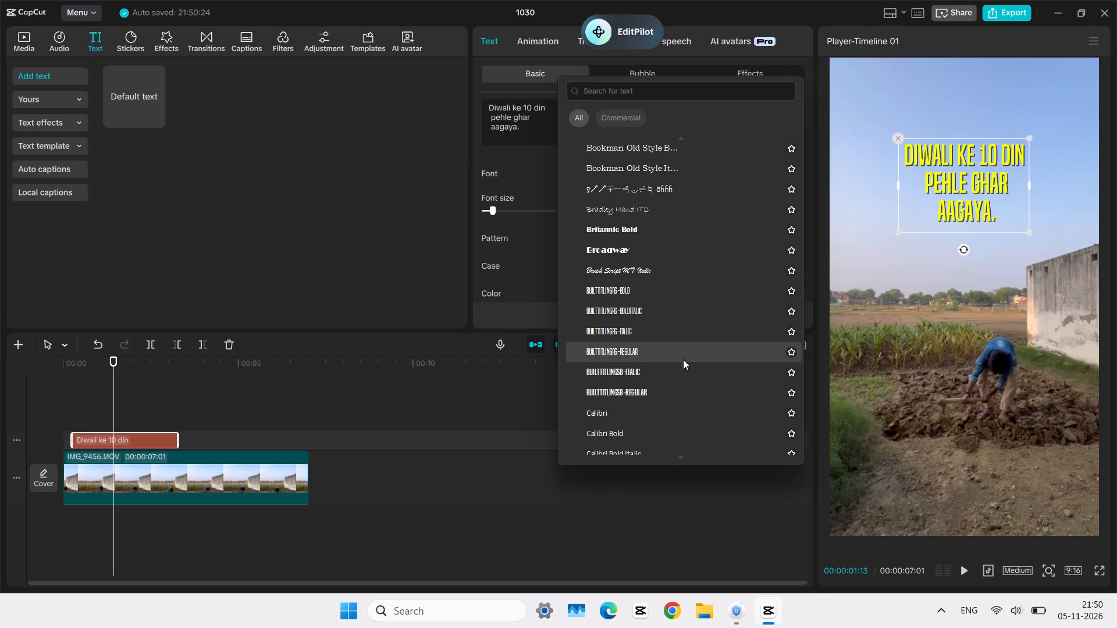
{"action": "scroll", "coordinate": [684, 367], "scroll_direction": "down", "scroll_amount": 4}
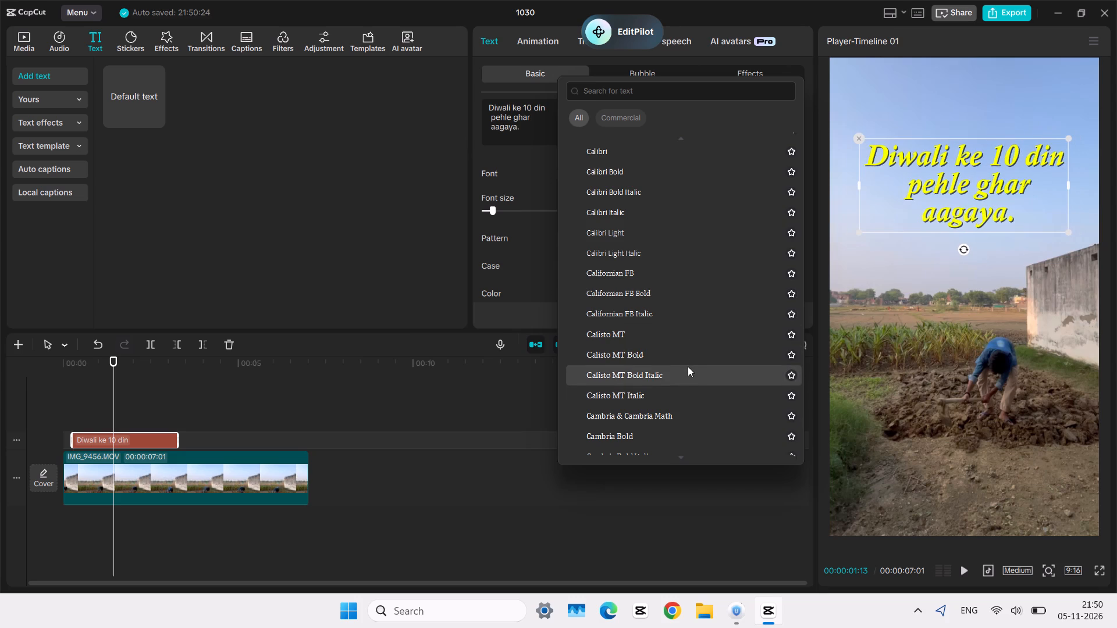
{"action": "scroll", "coordinate": [688, 366], "scroll_direction": "down", "scroll_amount": 6}
{"action": "scroll", "coordinate": [681, 300], "scroll_direction": "up", "scroll_amount": 7}
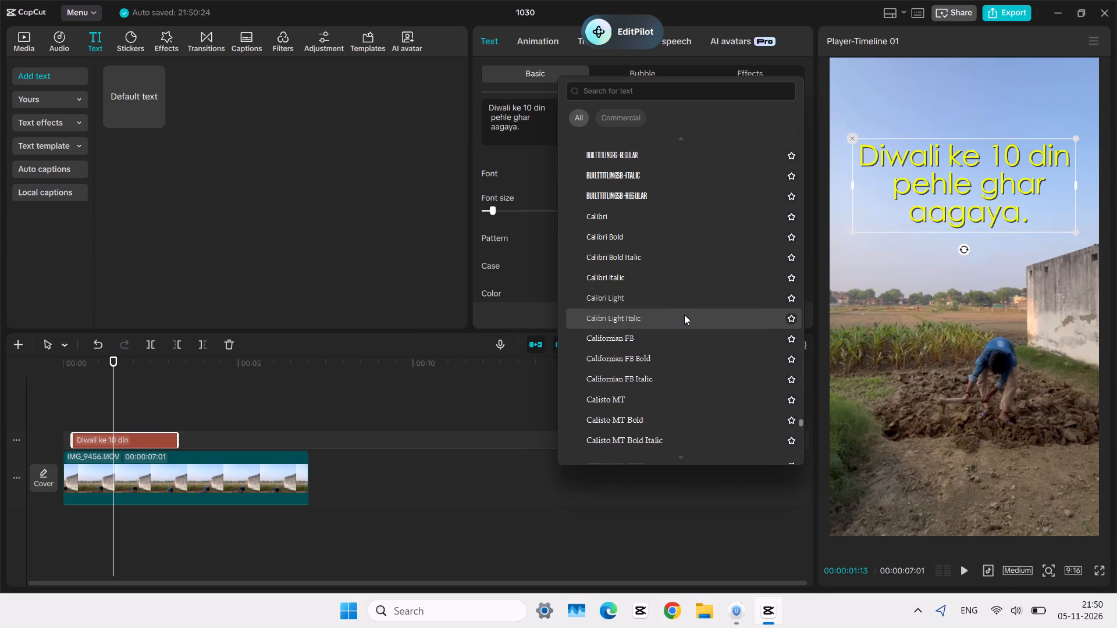
{"action": "scroll", "coordinate": [691, 311], "scroll_direction": "up", "scroll_amount": 7}
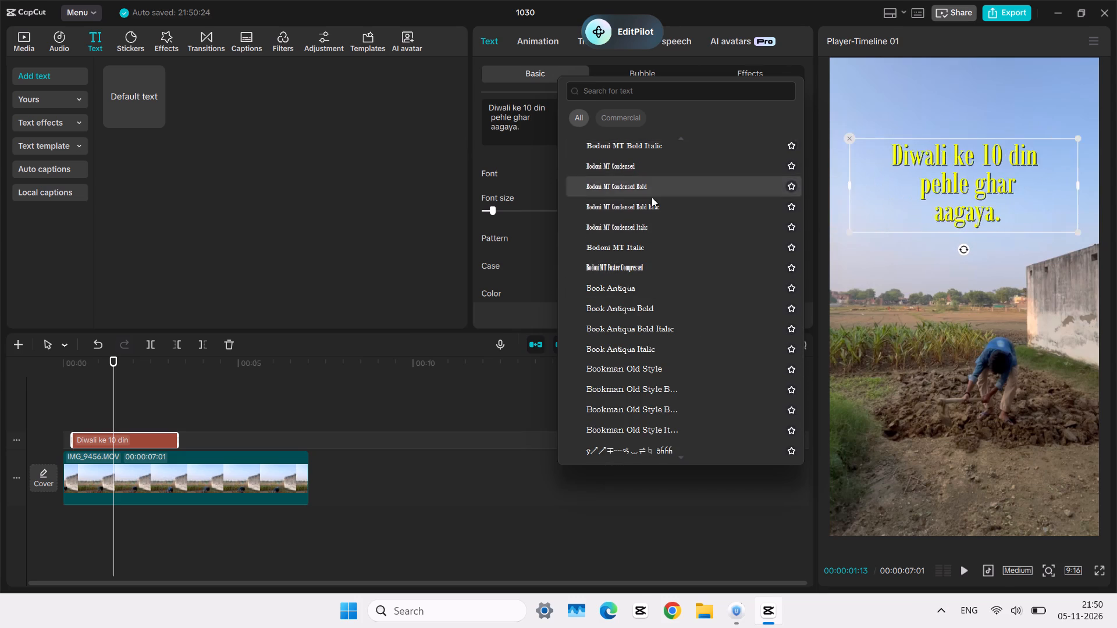
{"action": "scroll", "coordinate": [661, 227], "scroll_direction": "up", "scroll_amount": 5}
{"action": "scroll", "coordinate": [696, 256], "scroll_direction": "down", "scroll_amount": 15}
{"action": "scroll", "coordinate": [698, 385], "scroll_direction": "down", "scroll_amount": 6}
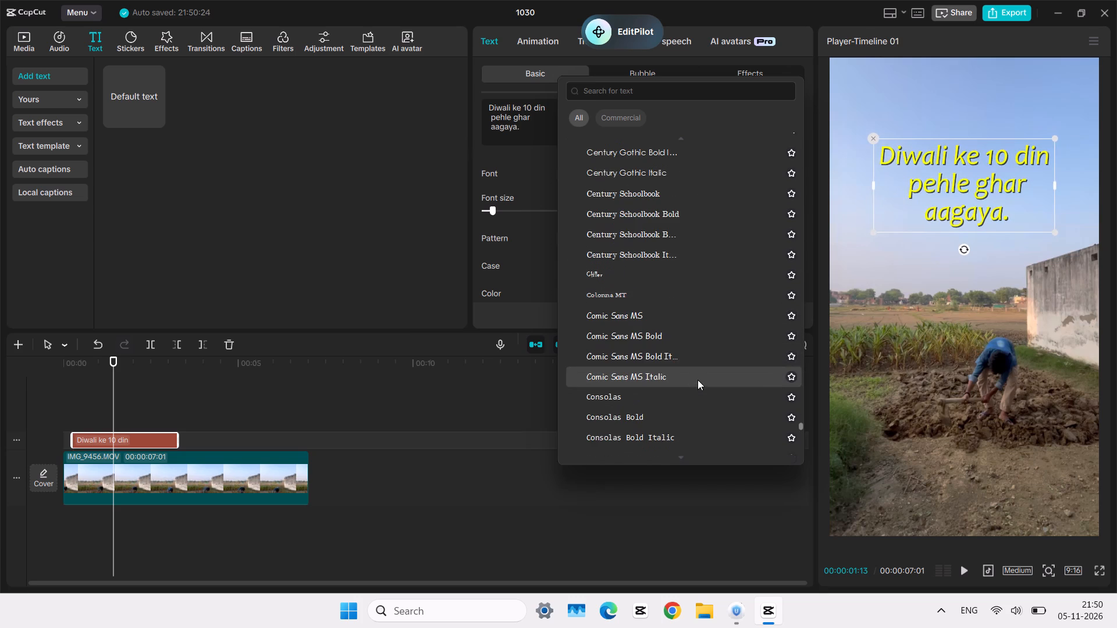
{"action": "scroll", "coordinate": [679, 281], "scroll_direction": "down", "scroll_amount": 4}
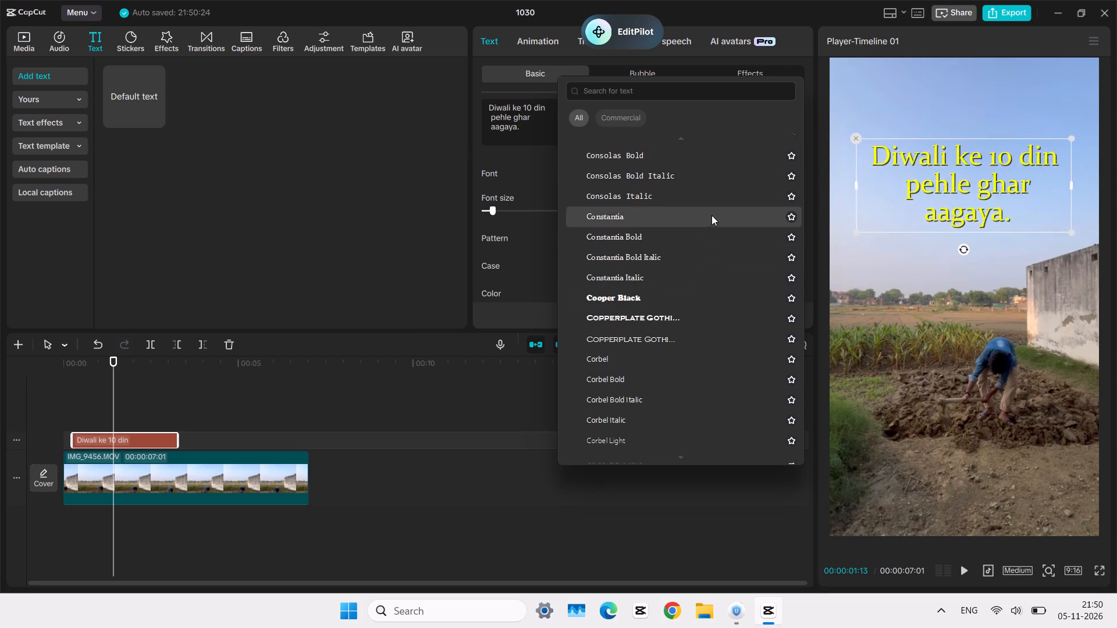
{"action": "scroll", "coordinate": [700, 164], "scroll_direction": "down", "scroll_amount": 5}
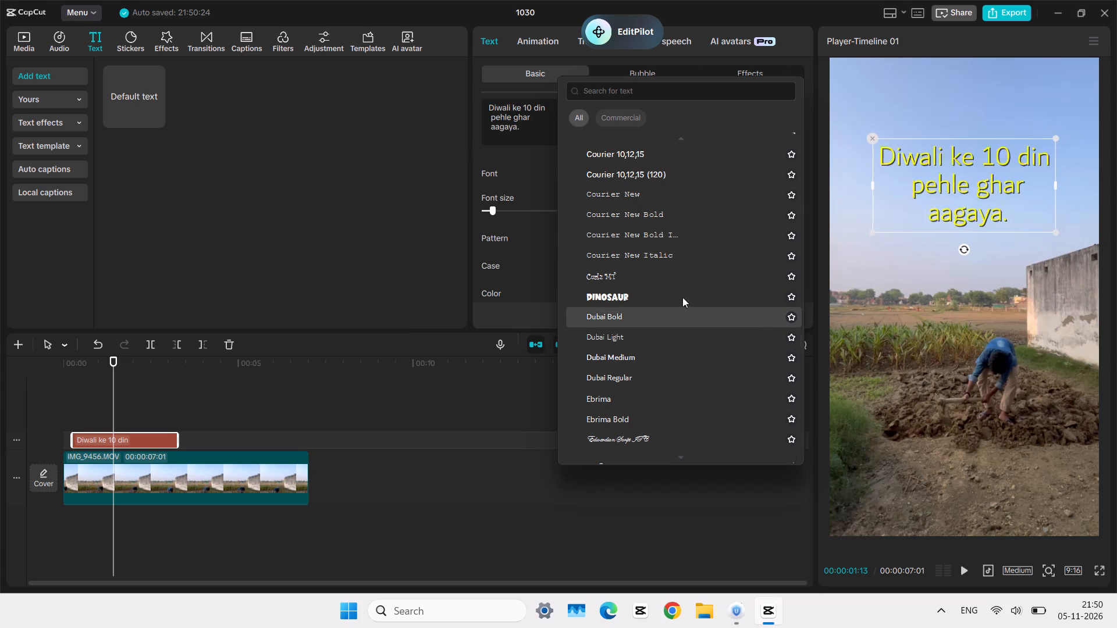
{"action": "scroll", "coordinate": [699, 281], "scroll_direction": "down", "scroll_amount": 6}
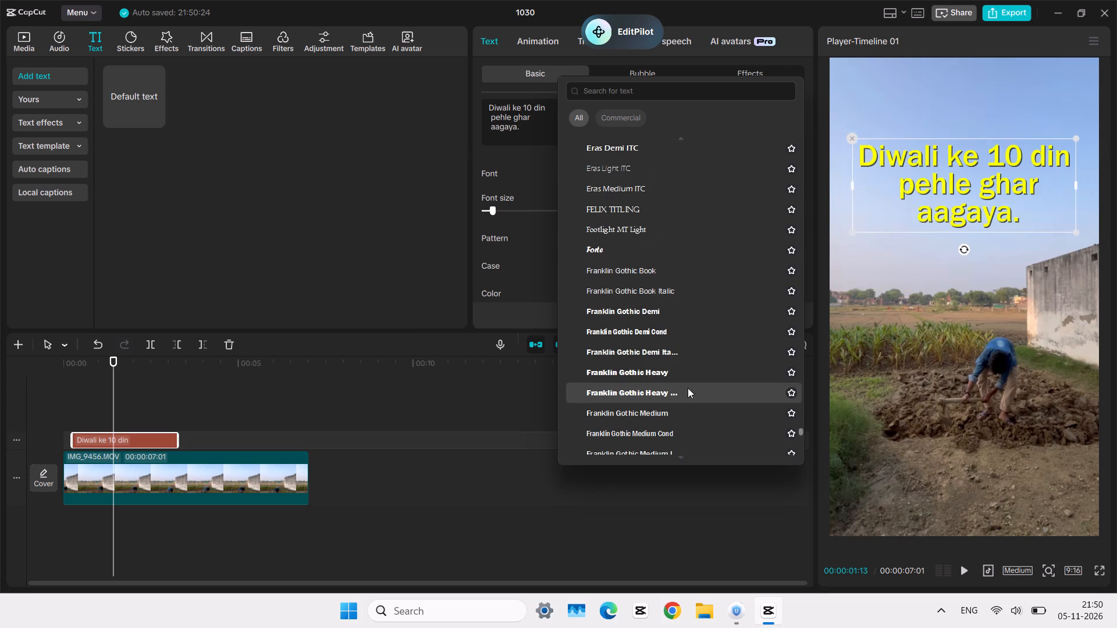
{"action": "scroll", "coordinate": [695, 234], "scroll_direction": "up", "scroll_amount": 3}
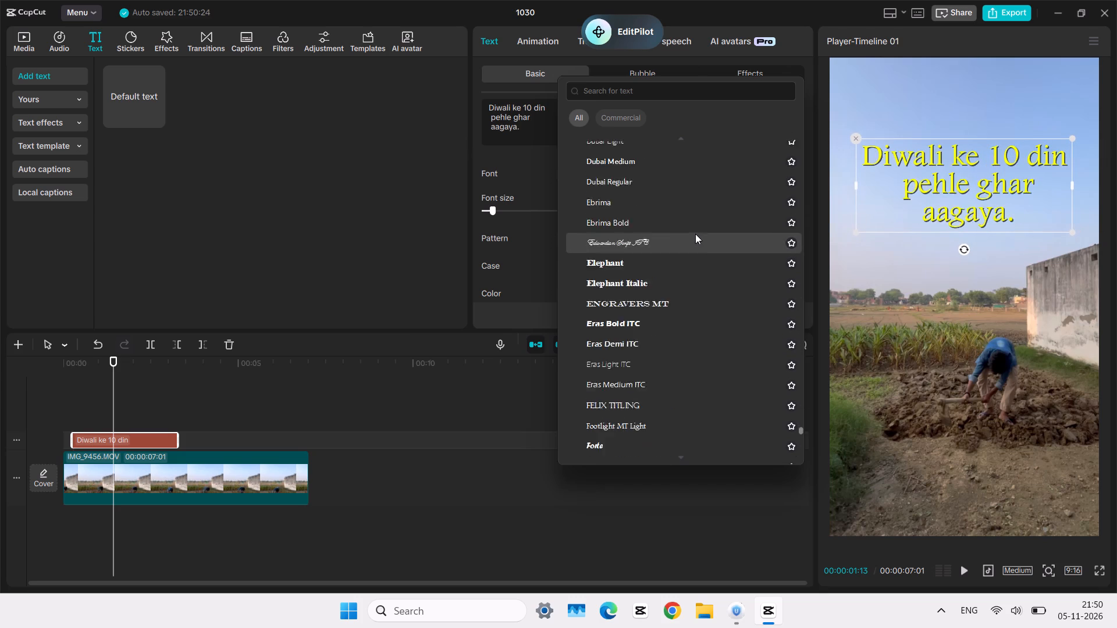
{"action": "scroll", "coordinate": [695, 234], "scroll_direction": "up", "scroll_amount": 18}
{"action": "scroll", "coordinate": [707, 250], "scroll_direction": "up", "scroll_amount": 7}
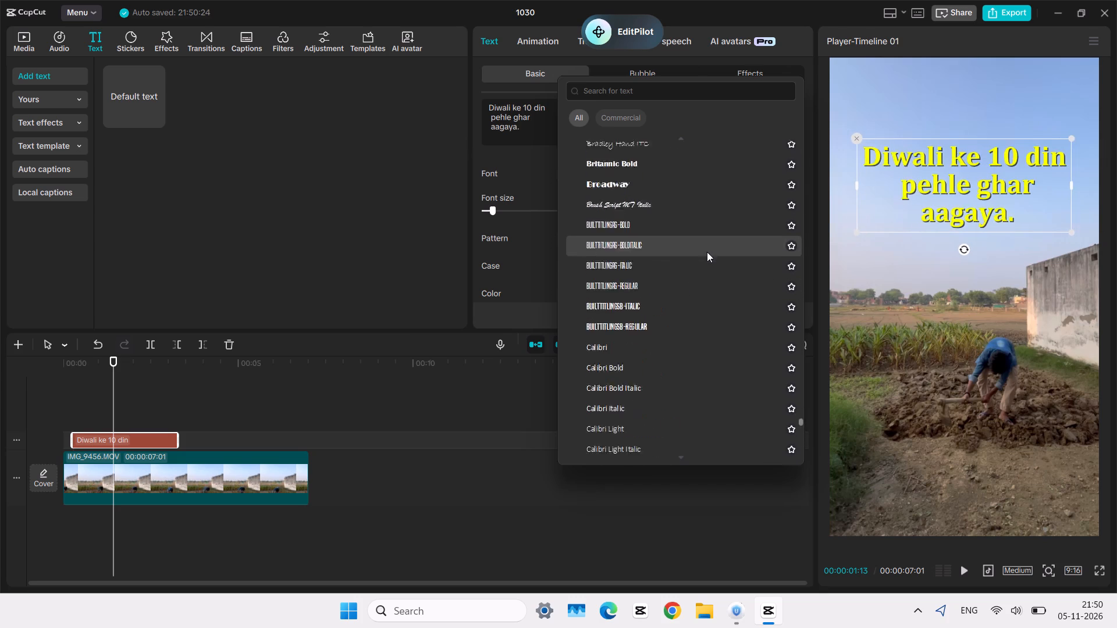
{"action": "scroll", "coordinate": [707, 252], "scroll_direction": "up", "scroll_amount": 6}
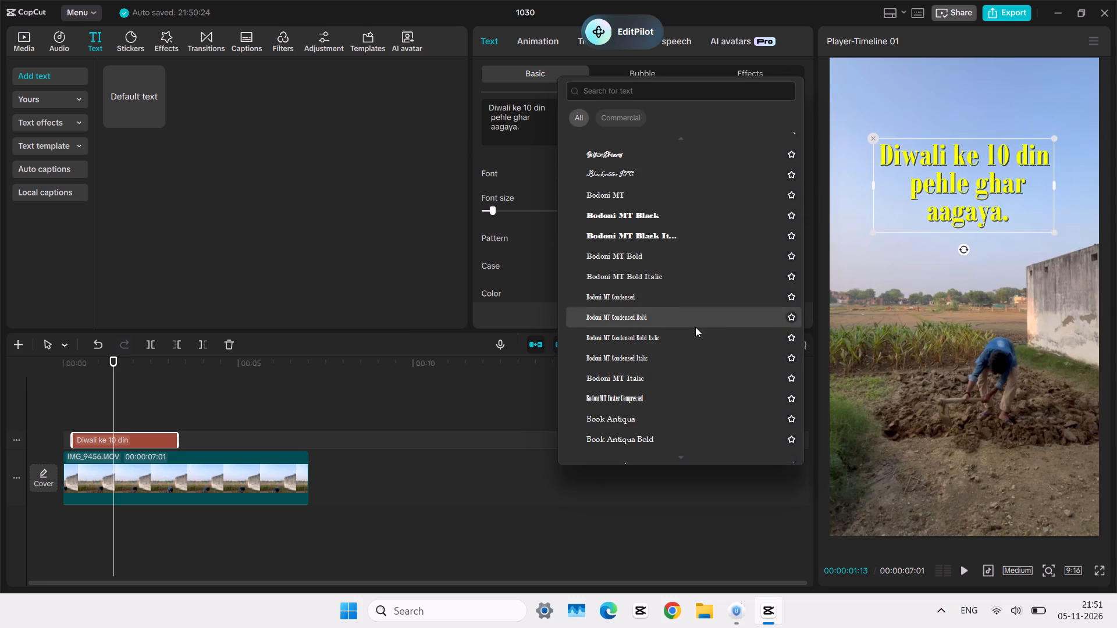
{"action": "scroll", "coordinate": [695, 327], "scroll_direction": "up", "scroll_amount": 6}
{"action": "scroll", "coordinate": [696, 241], "scroll_direction": "up", "scroll_amount": 5}
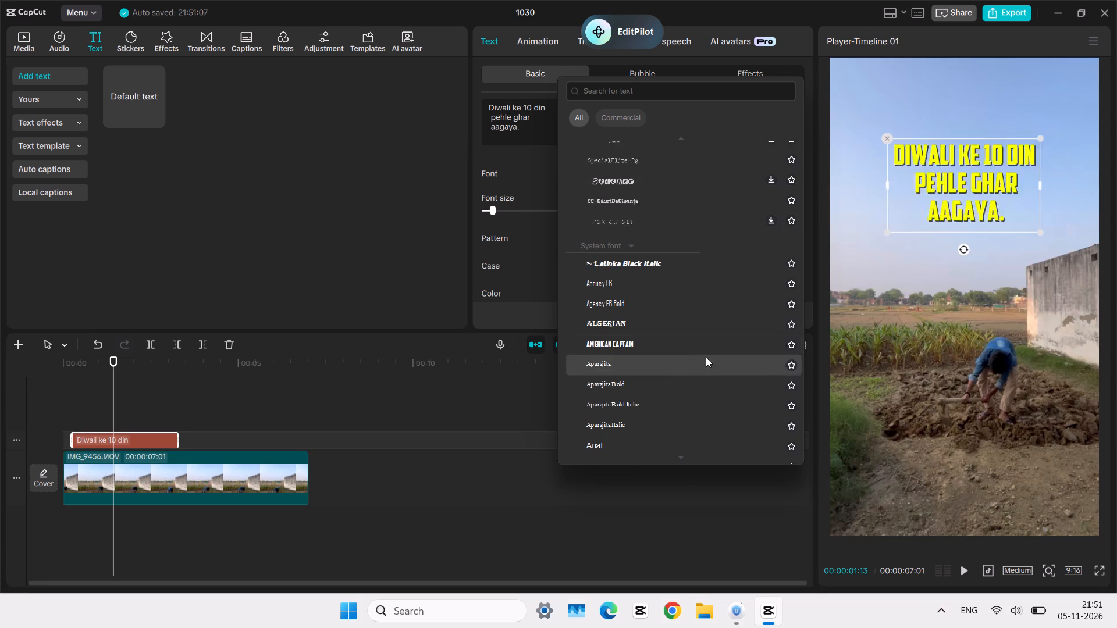
{"action": "scroll", "coordinate": [698, 212], "scroll_direction": "up", "scroll_amount": 3}
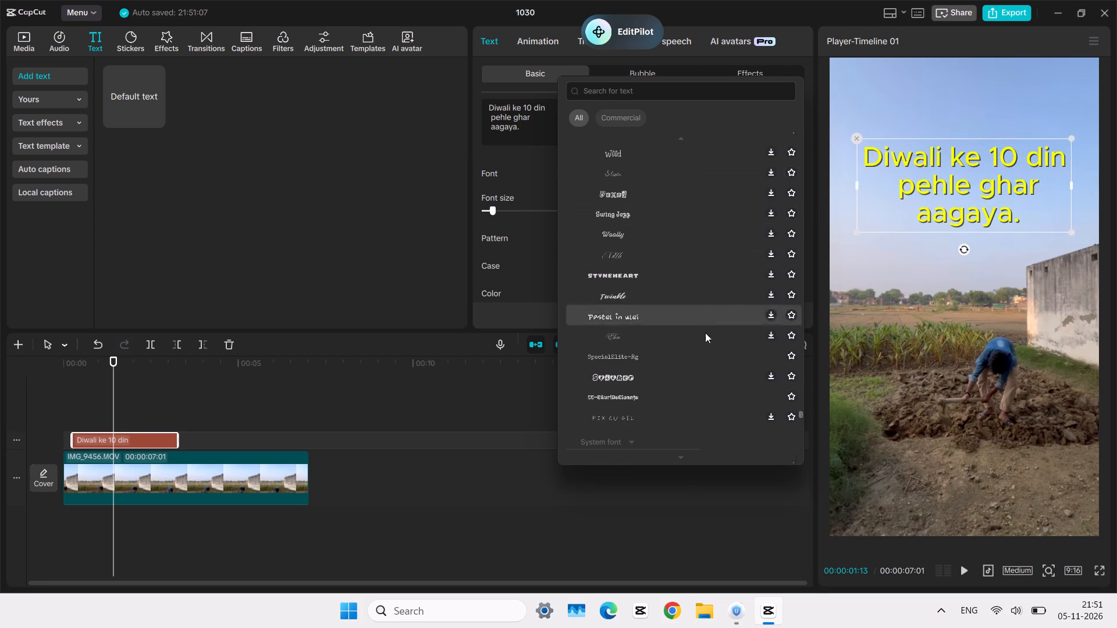
Preview the rest of the system fonts on the caption, from Arial Narrow through Verdana to the end of the list, looking for a better style.
{"action": "scroll", "coordinate": [707, 349], "scroll_direction": "down", "scroll_amount": 9}
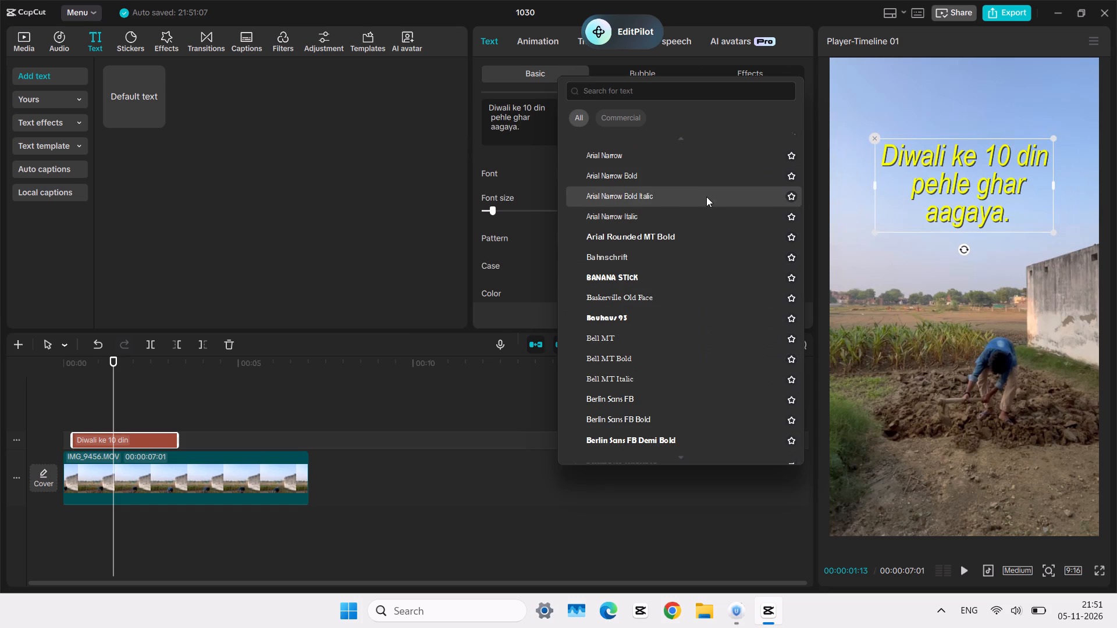
{"action": "scroll", "coordinate": [709, 352], "scroll_direction": "down", "scroll_amount": 4}
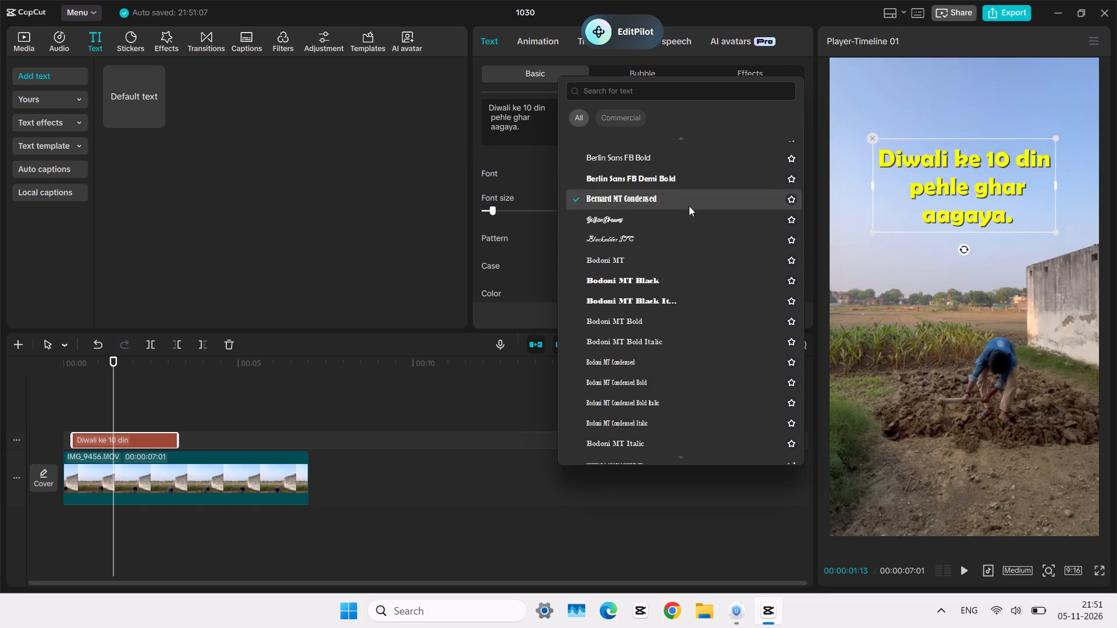
{"action": "scroll", "coordinate": [694, 308], "scroll_direction": "down", "scroll_amount": 3}
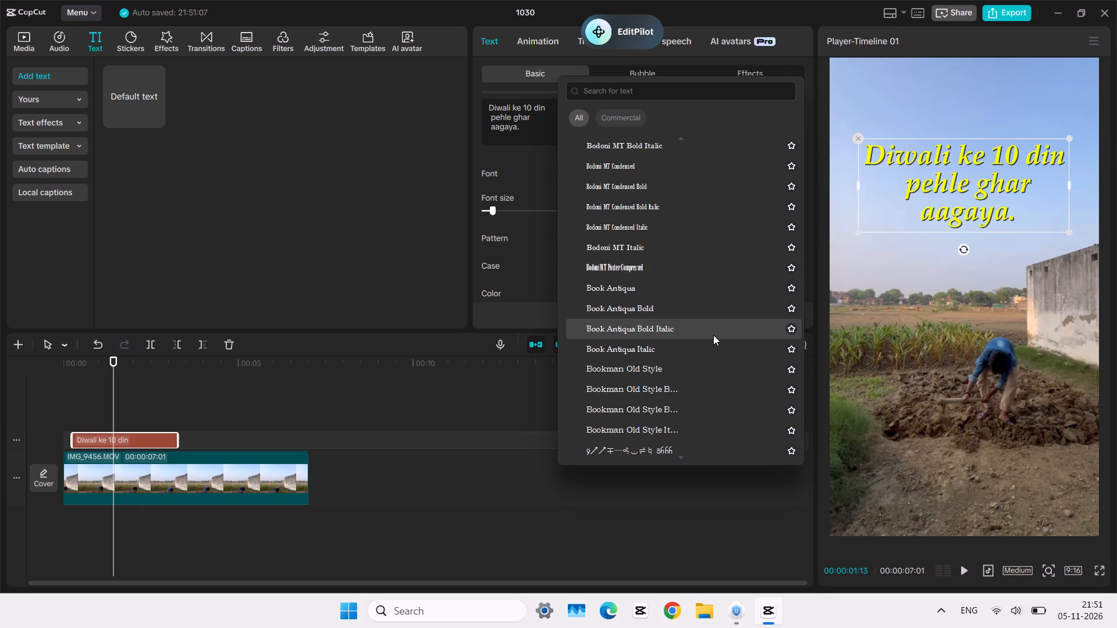
{"action": "scroll", "coordinate": [713, 337], "scroll_direction": "down", "scroll_amount": 4}
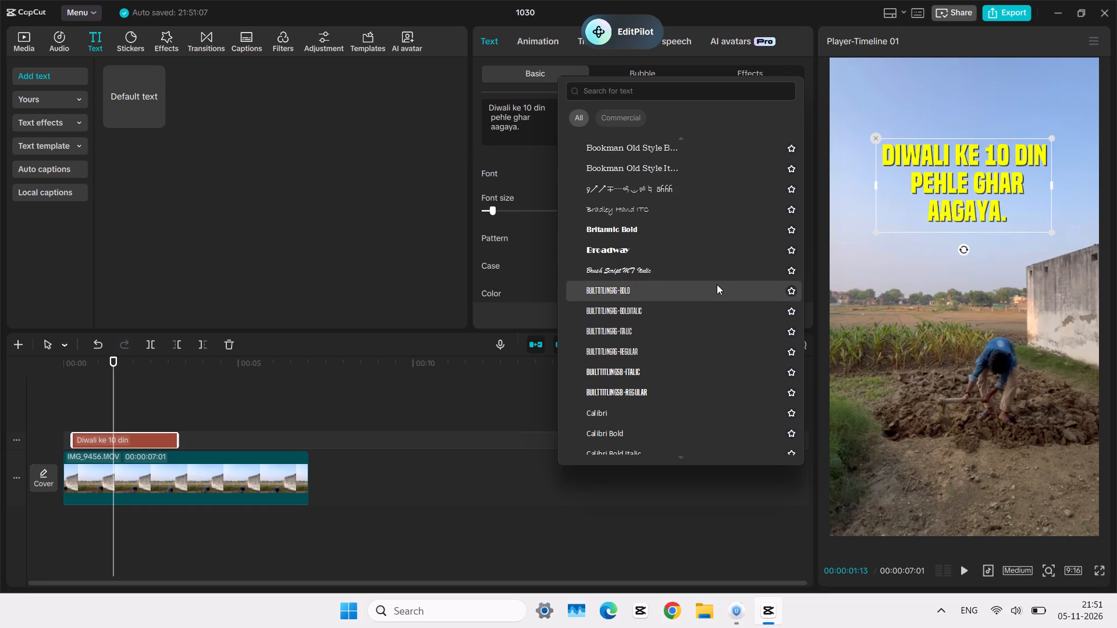
{"action": "scroll", "coordinate": [717, 263], "scroll_direction": "down", "scroll_amount": 5}
{"action": "scroll", "coordinate": [714, 321], "scroll_direction": "down", "scroll_amount": 4}
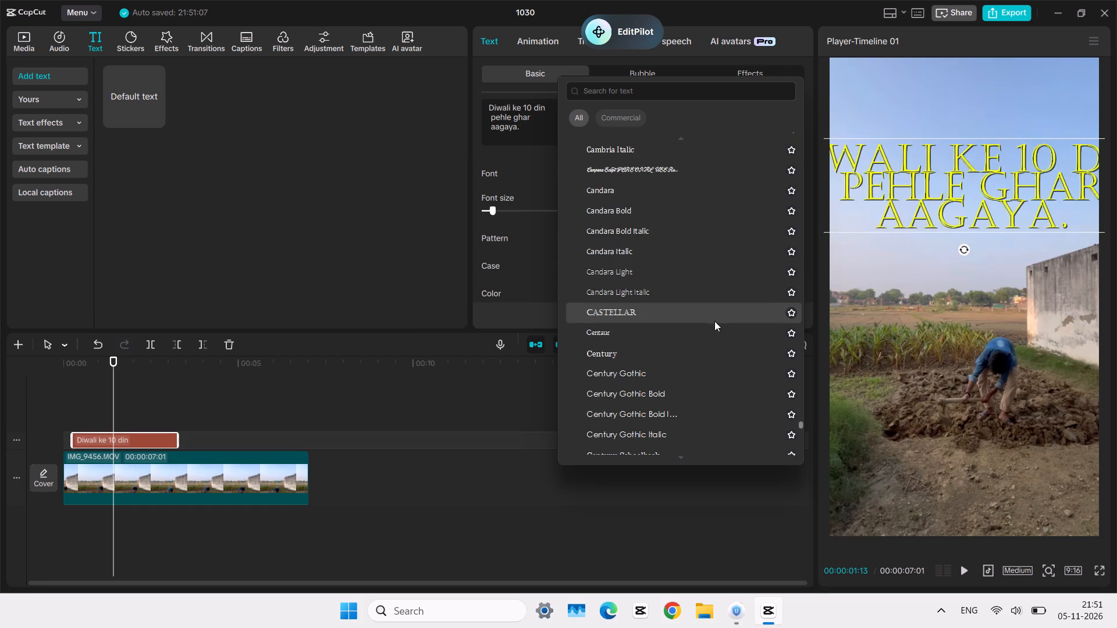
{"action": "scroll", "coordinate": [712, 324], "scroll_direction": "down", "scroll_amount": 9}
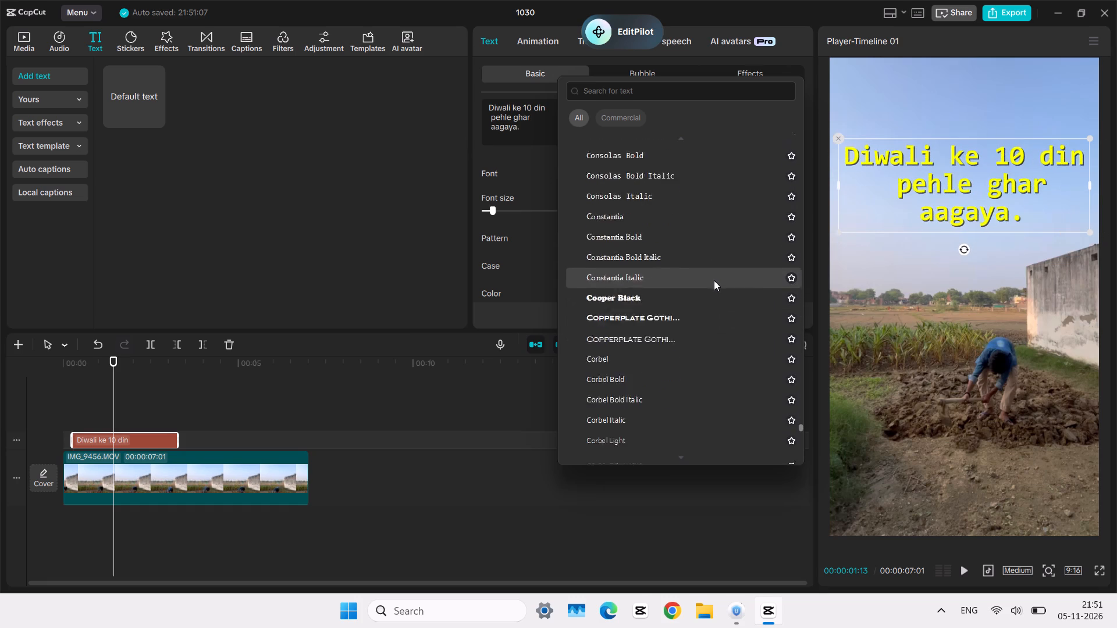
{"action": "scroll", "coordinate": [714, 280], "scroll_direction": "down", "scroll_amount": 16}
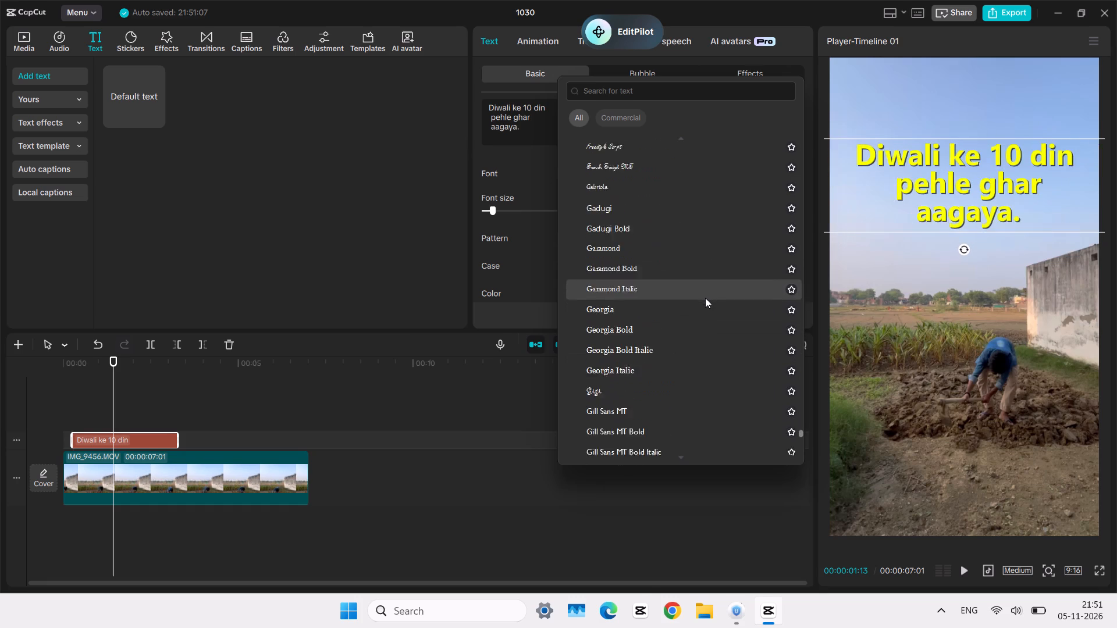
{"action": "scroll", "coordinate": [705, 298], "scroll_direction": "down", "scroll_amount": 2}
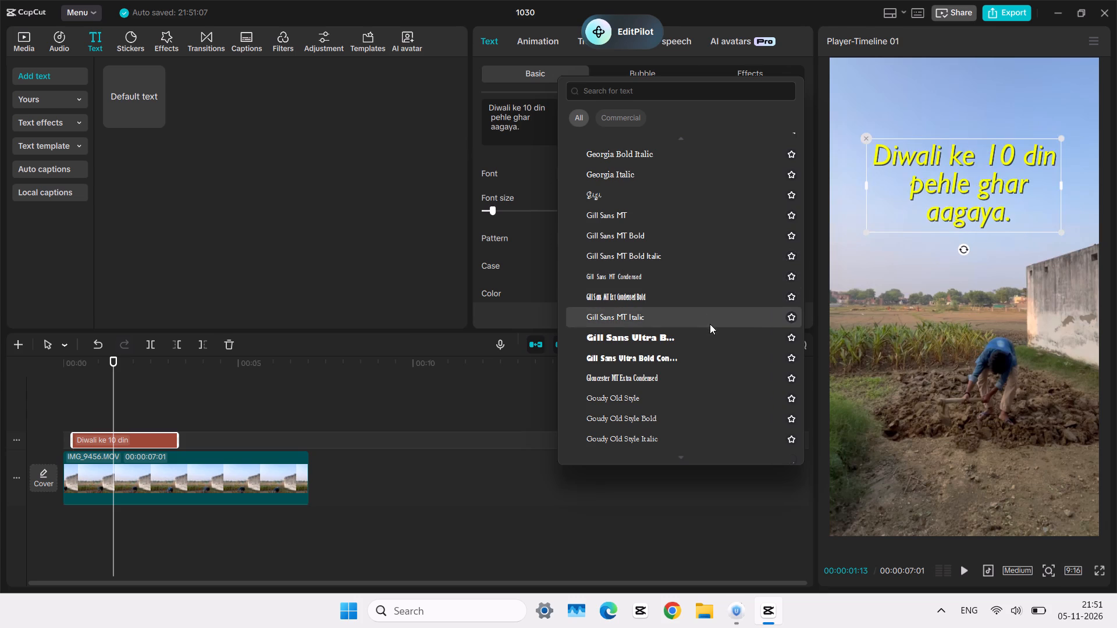
{"action": "scroll", "coordinate": [710, 267], "scroll_direction": "down", "scroll_amount": 5}
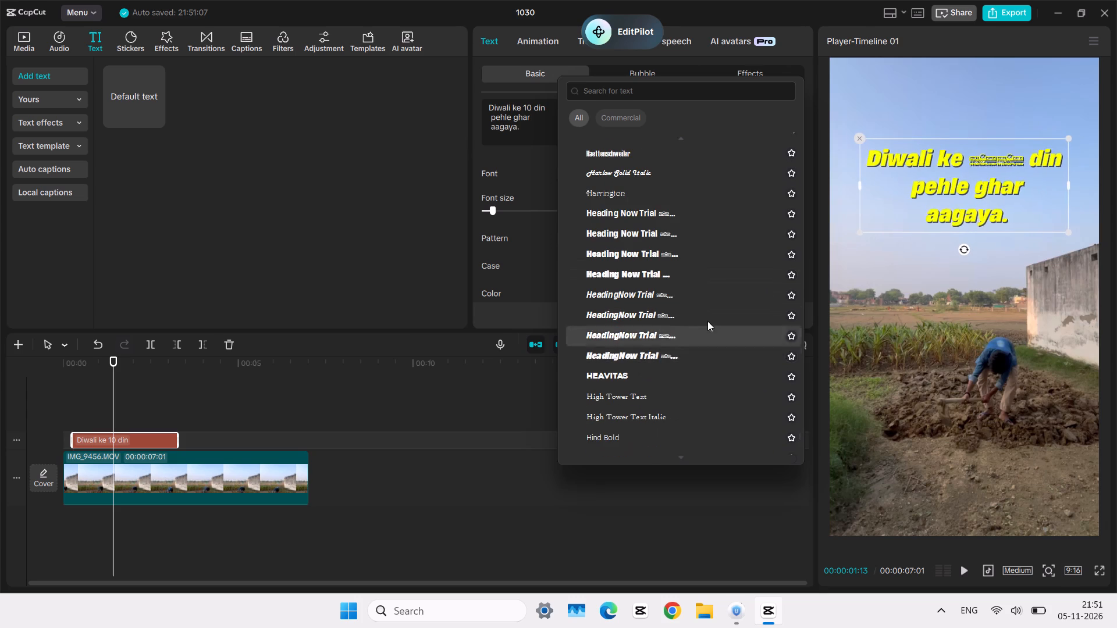
{"action": "scroll", "coordinate": [712, 231], "scroll_direction": "down", "scroll_amount": 4}
{"action": "scroll", "coordinate": [716, 317], "scroll_direction": "down", "scroll_amount": 11}
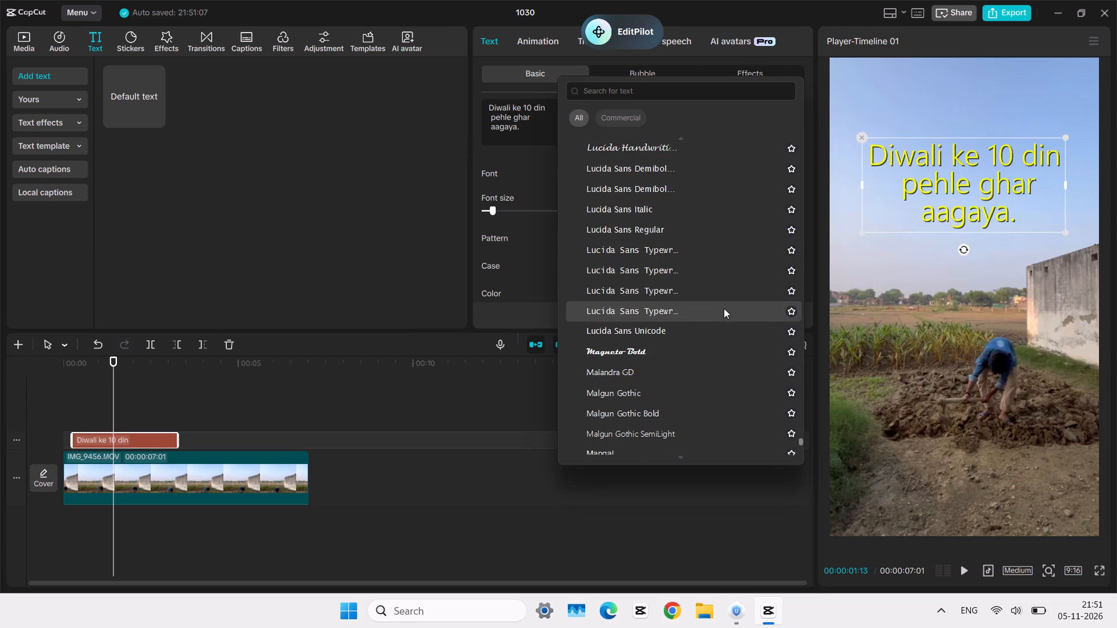
{"action": "scroll", "coordinate": [714, 262], "scroll_direction": "down", "scroll_amount": 6}
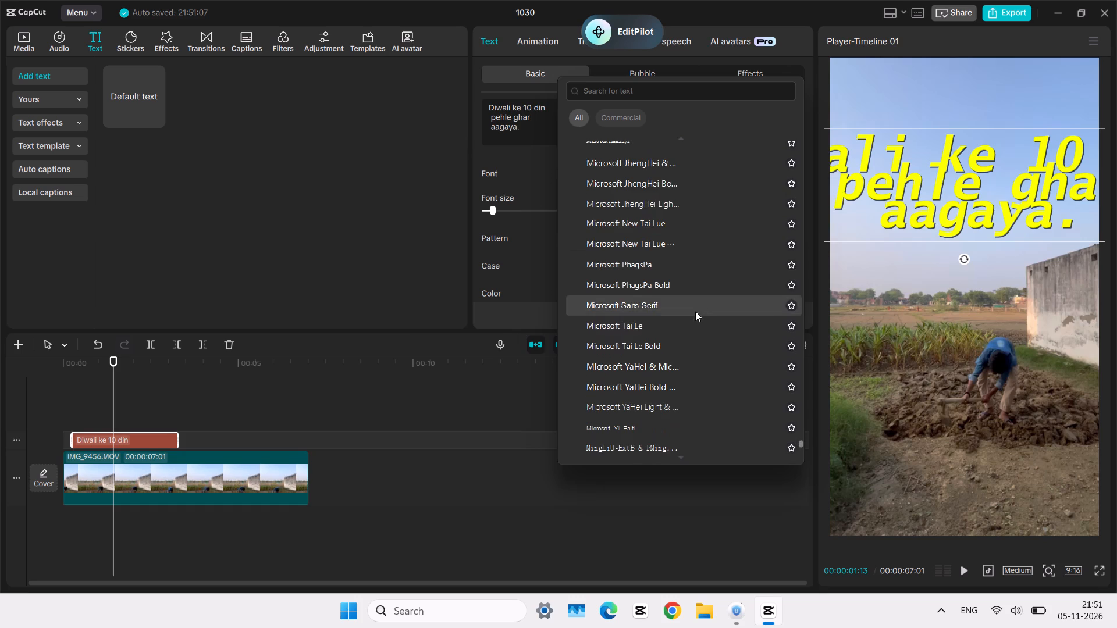
{"action": "scroll", "coordinate": [691, 377], "scroll_direction": "down", "scroll_amount": 5}
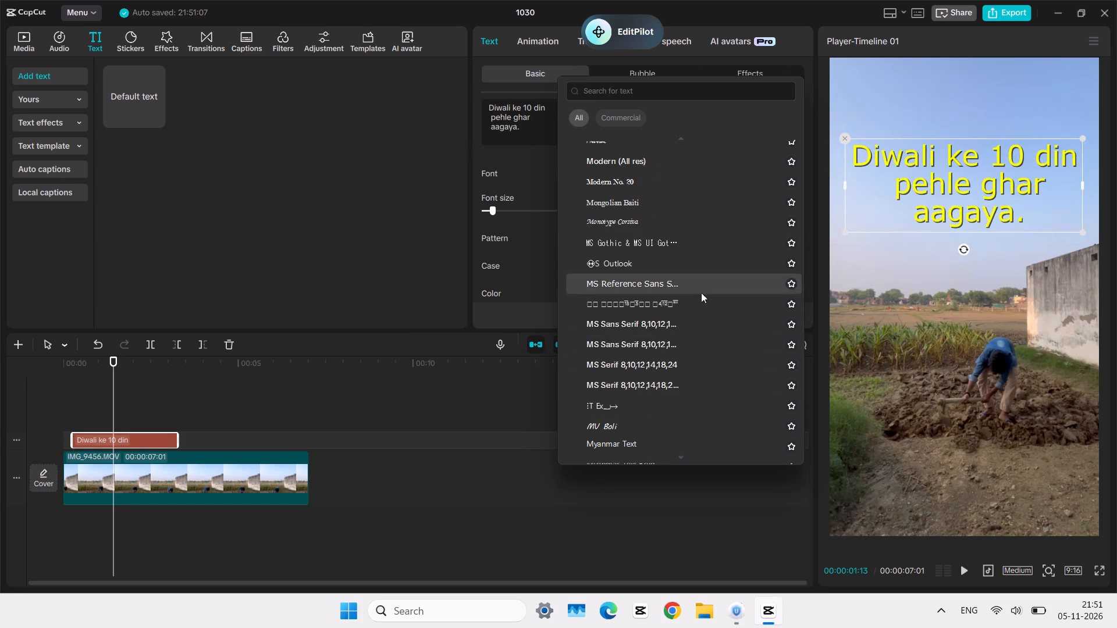
{"action": "scroll", "coordinate": [701, 323], "scroll_direction": "down", "scroll_amount": 11}
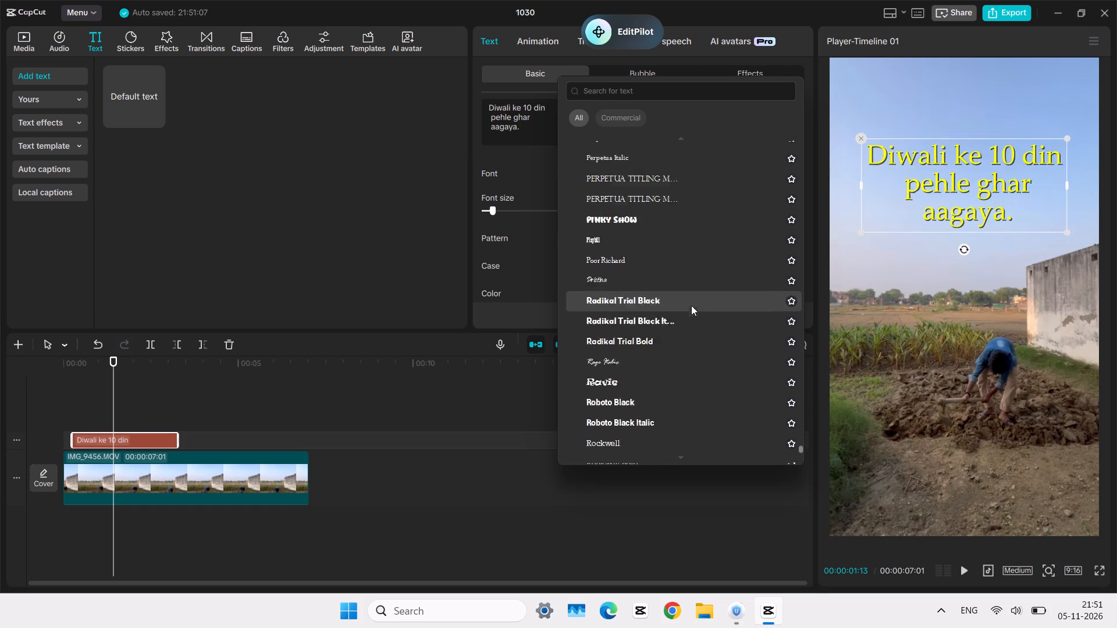
{"action": "scroll", "coordinate": [701, 343], "scroll_direction": "down", "scroll_amount": 4}
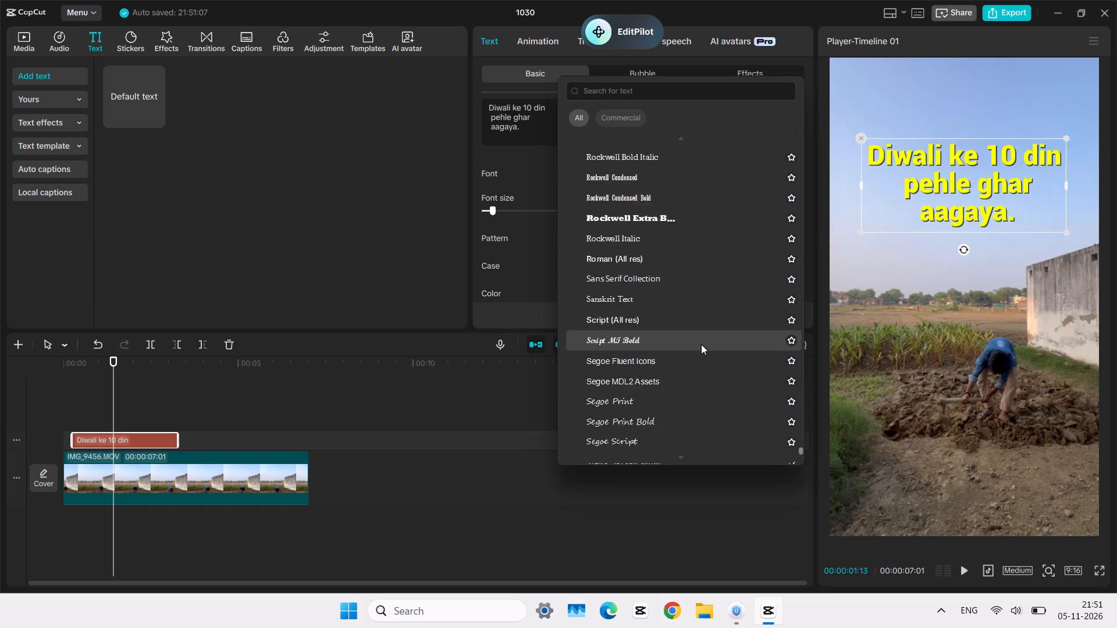
{"action": "scroll", "coordinate": [701, 344], "scroll_direction": "down", "scroll_amount": 6}
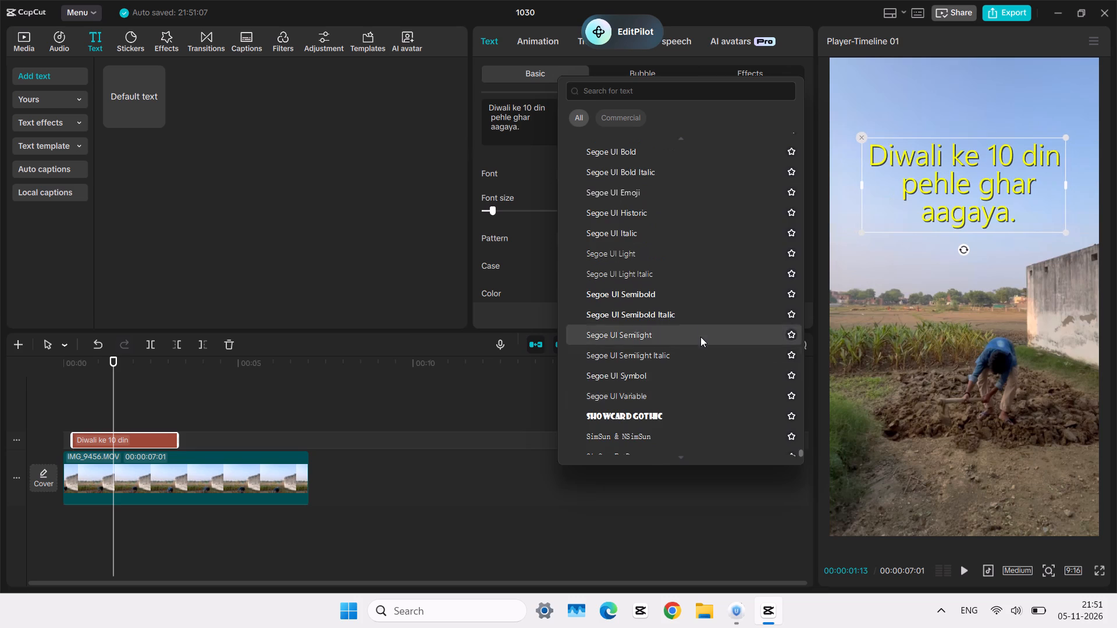
{"action": "scroll", "coordinate": [700, 333], "scroll_direction": "down", "scroll_amount": 6}
{"action": "scroll", "coordinate": [695, 385], "scroll_direction": "down", "scroll_amount": 6}
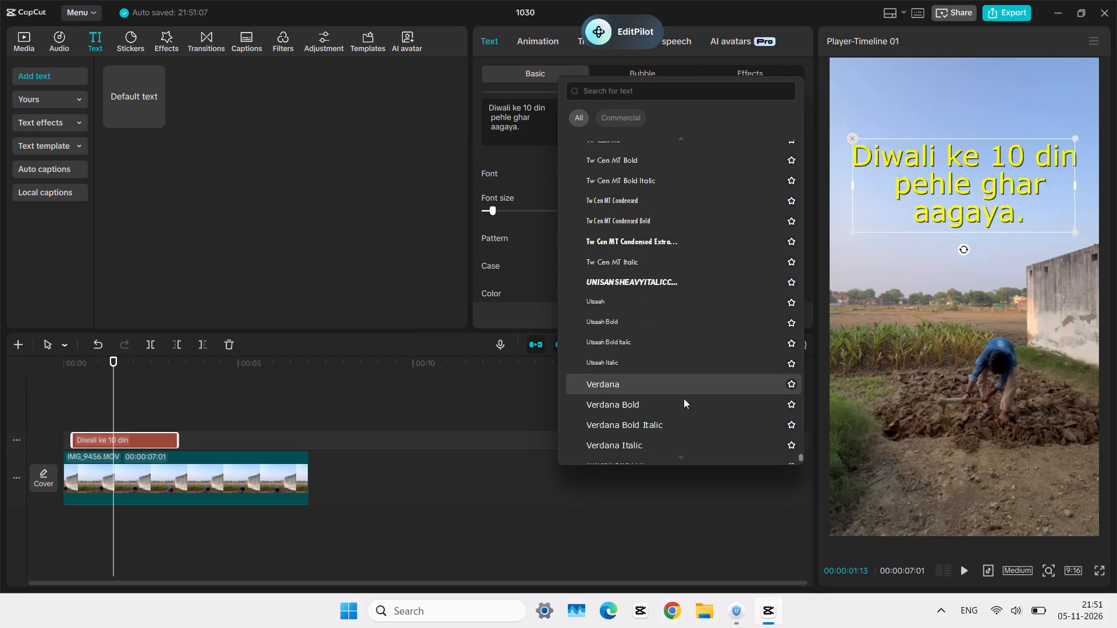
{"action": "scroll", "coordinate": [680, 317], "scroll_direction": "down", "scroll_amount": 6}
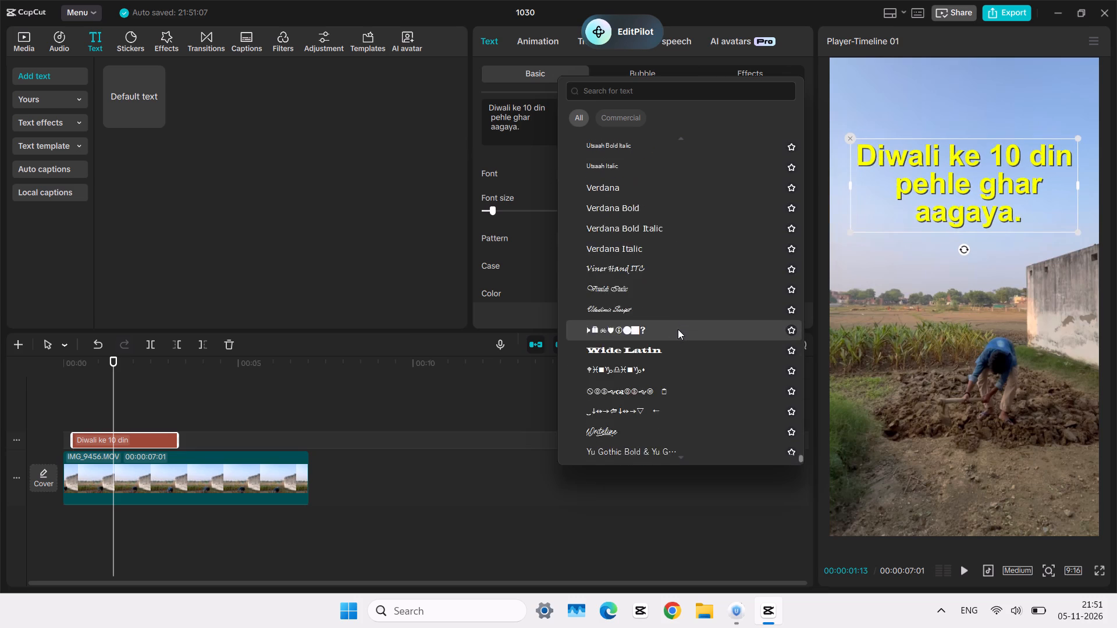
{"action": "scroll", "coordinate": [670, 366], "scroll_direction": "down", "scroll_amount": 5}
{"action": "scroll", "coordinate": [669, 297], "scroll_direction": "up", "scroll_amount": 6}
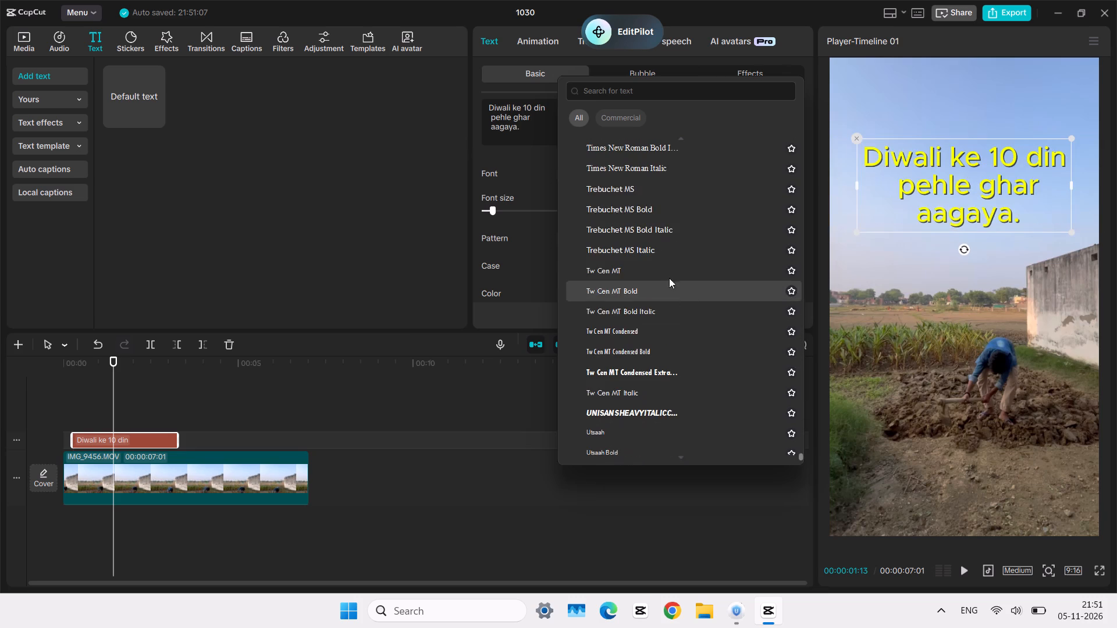
{"action": "scroll", "coordinate": [681, 205], "scroll_direction": "up", "scroll_amount": 7}
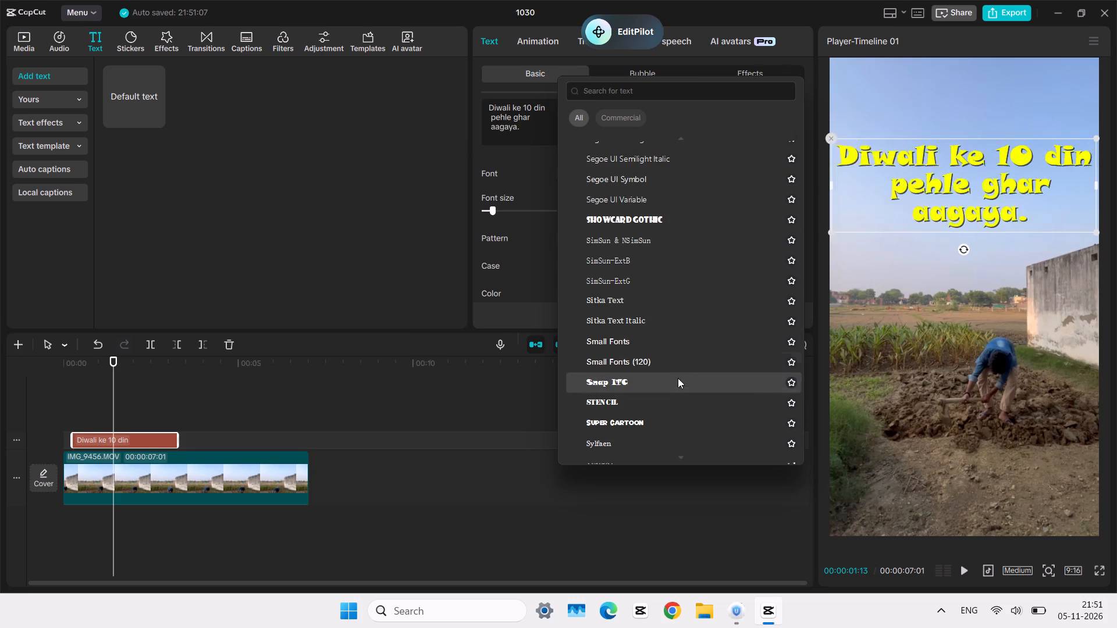
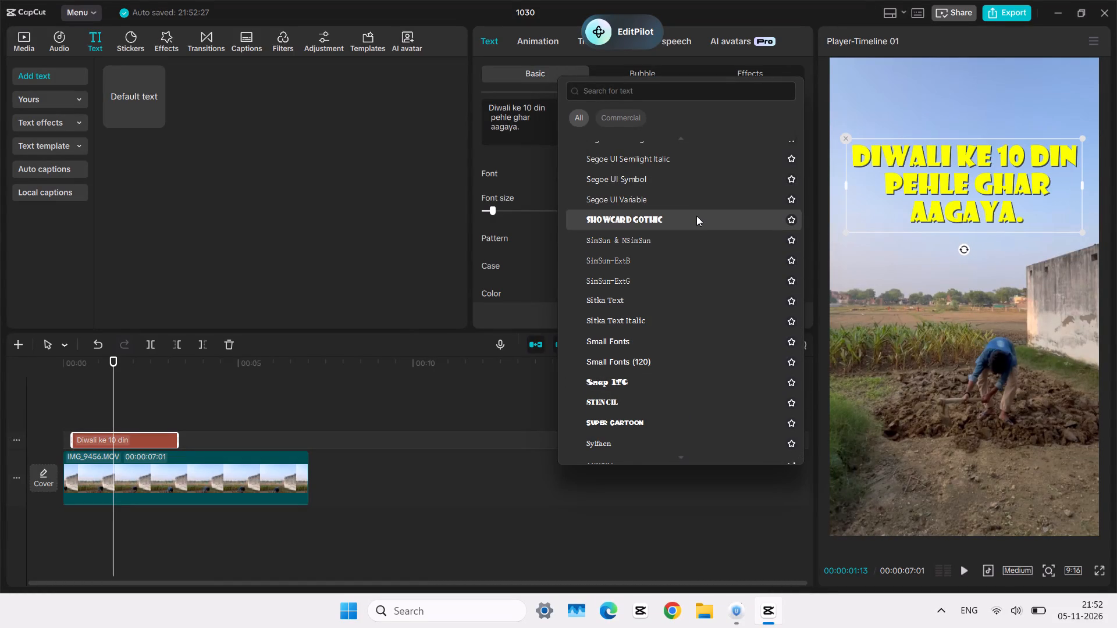
Preview the system fonts on the Diwali caption again in reverse order, from Showcard Gothic back to the Courier New and Corbel families.
{"action": "scroll", "coordinate": [696, 216], "scroll_direction": "up", "scroll_amount": 2}
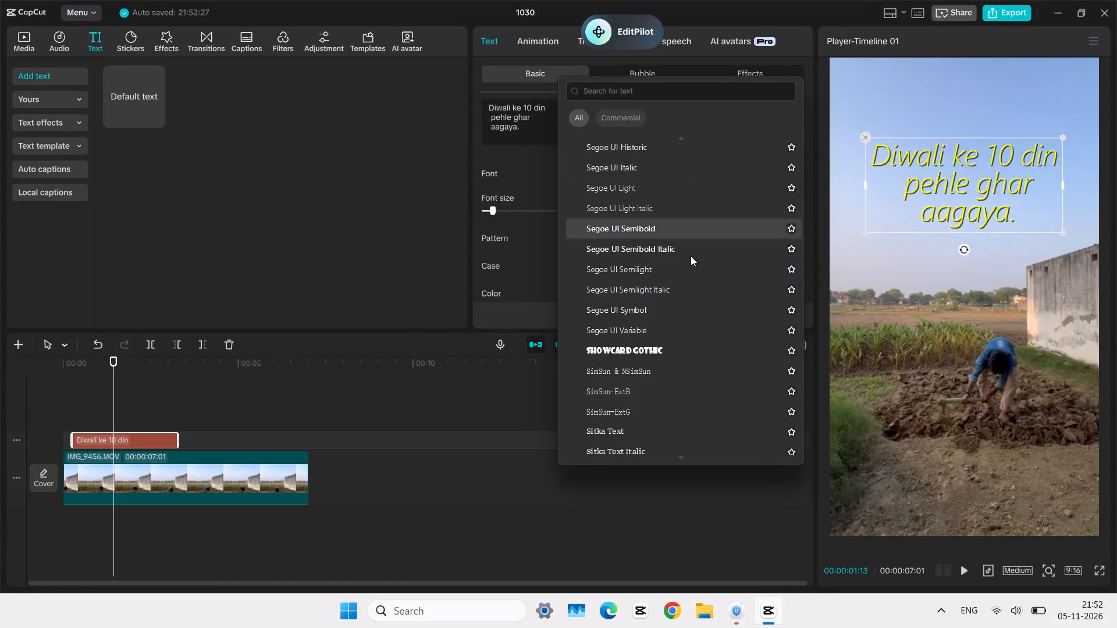
{"action": "scroll", "coordinate": [688, 267], "scroll_direction": "up", "scroll_amount": 5}
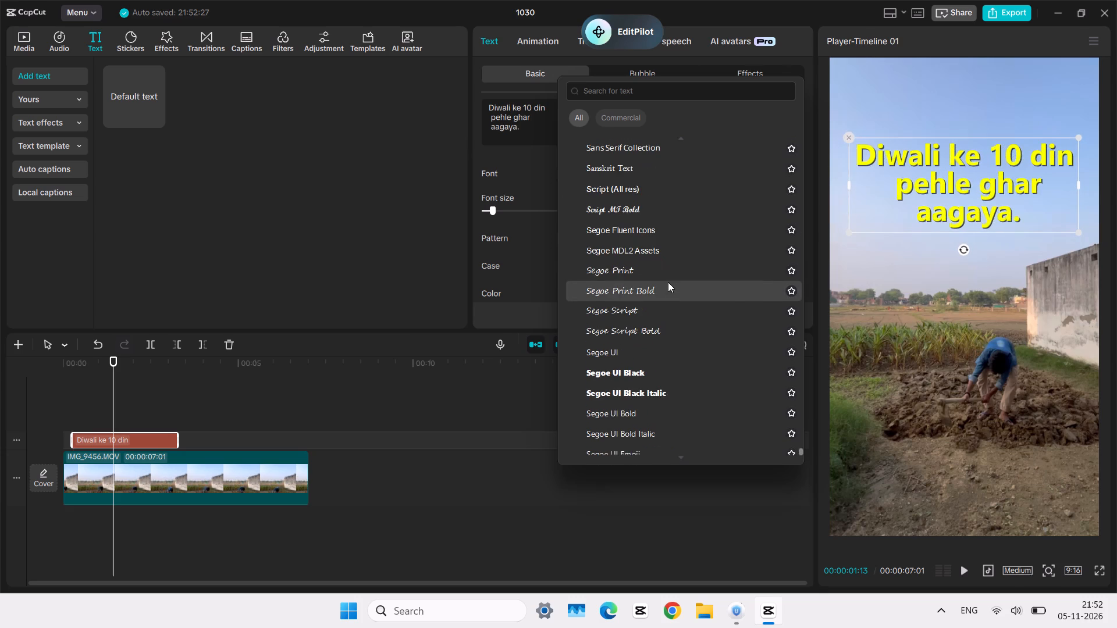
{"action": "scroll", "coordinate": [665, 279], "scroll_direction": "up", "scroll_amount": 3}
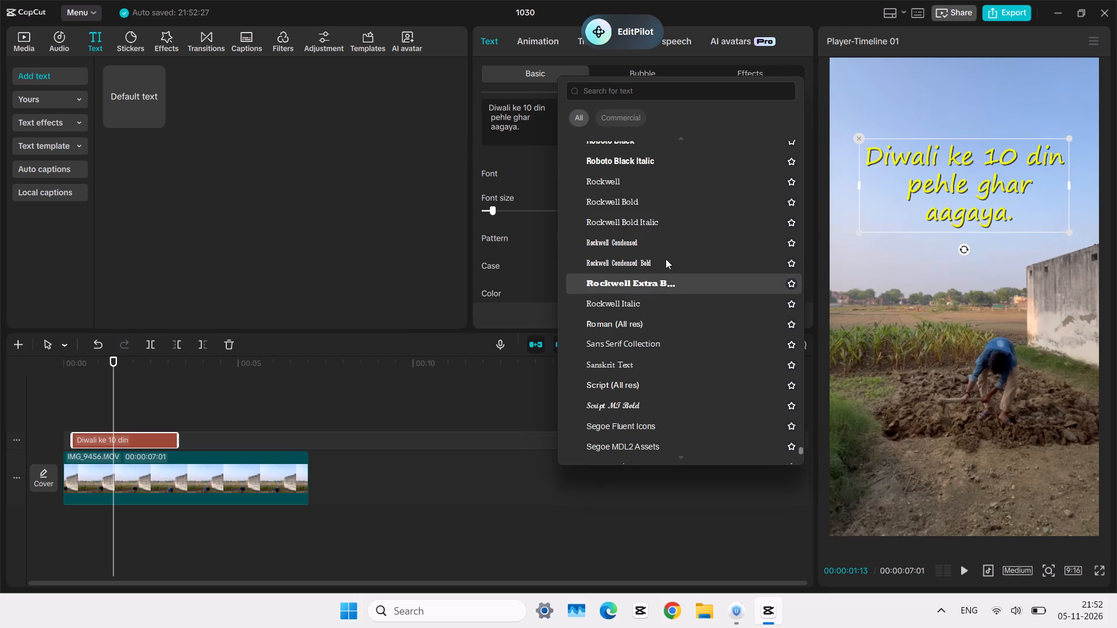
{"action": "scroll", "coordinate": [668, 238], "scroll_direction": "up", "scroll_amount": 4}
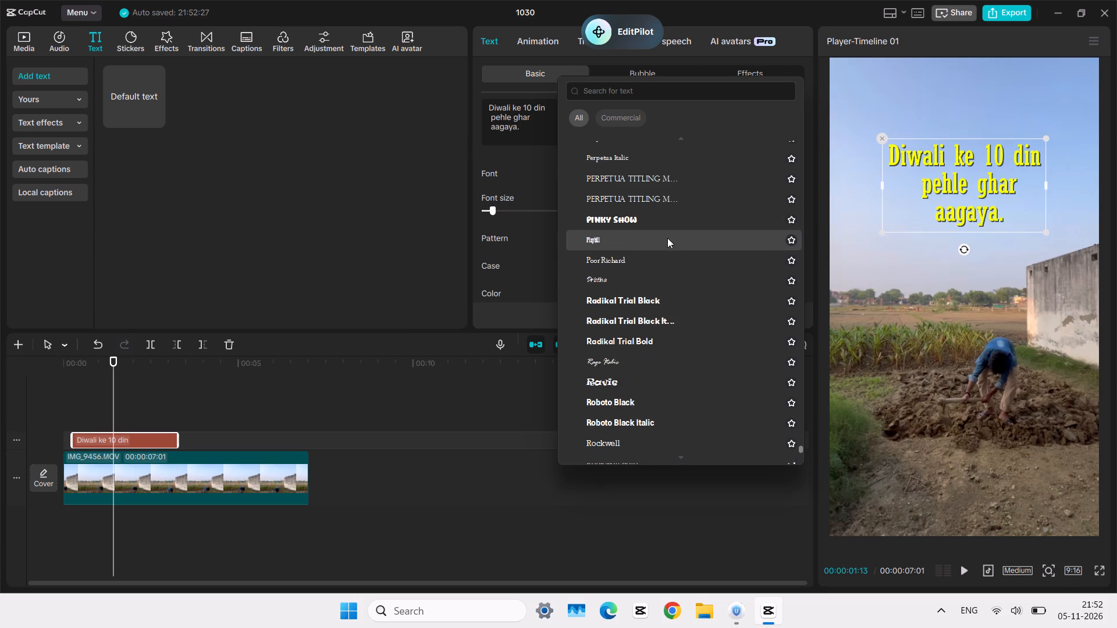
{"action": "scroll", "coordinate": [670, 241], "scroll_direction": "up", "scroll_amount": 4}
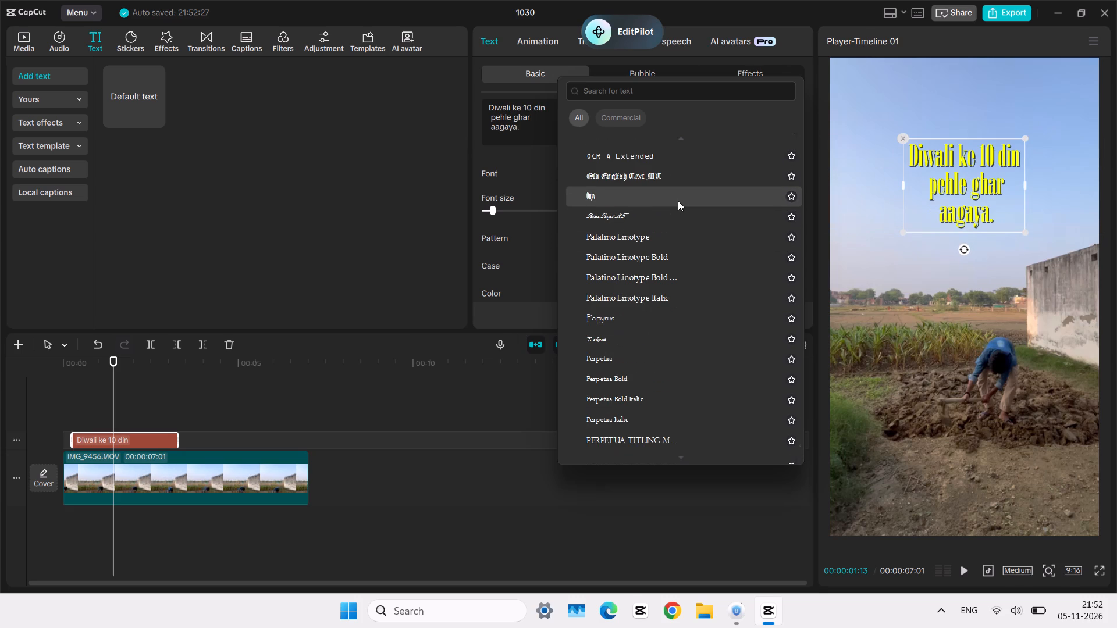
{"action": "scroll", "coordinate": [676, 222], "scroll_direction": "up", "scroll_amount": 4}
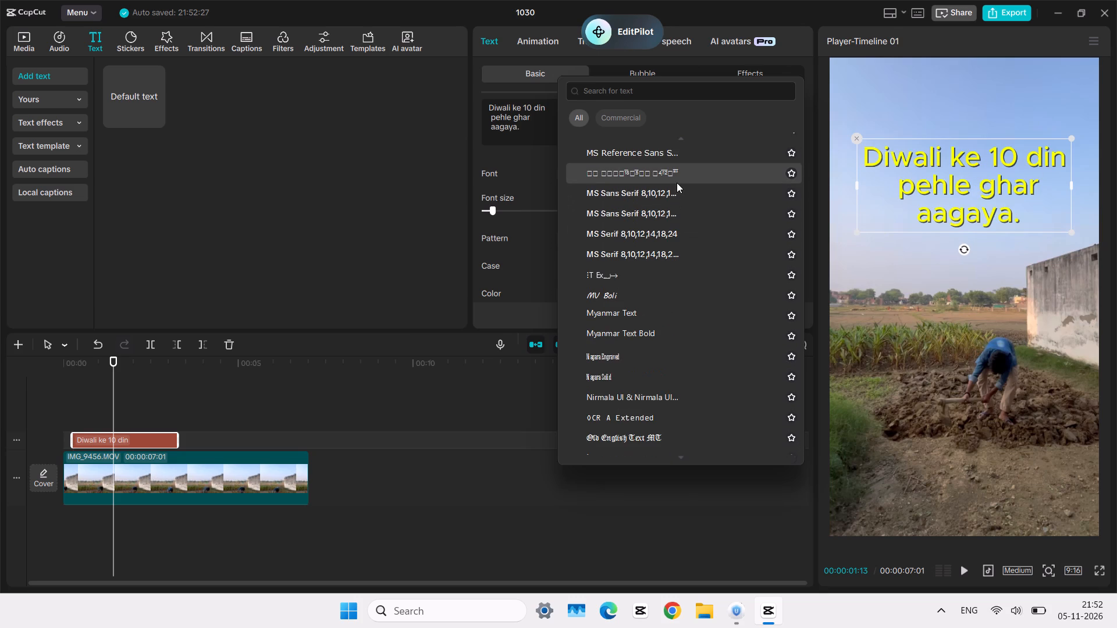
{"action": "scroll", "coordinate": [691, 288], "scroll_direction": "up", "scroll_amount": 5}
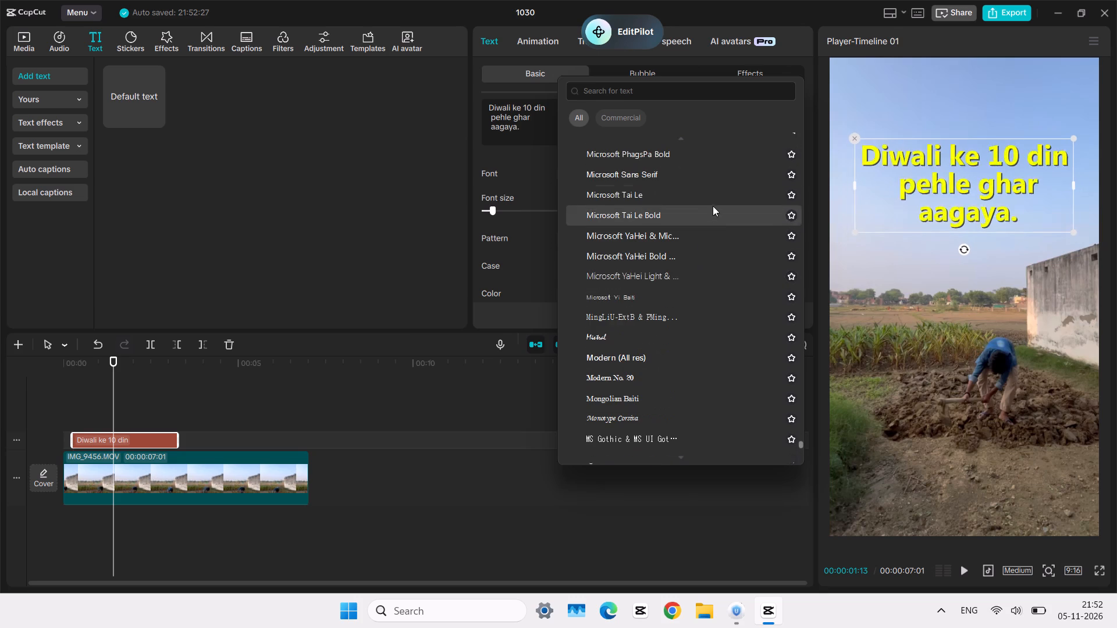
{"action": "scroll", "coordinate": [697, 212], "scroll_direction": "up", "scroll_amount": 5}
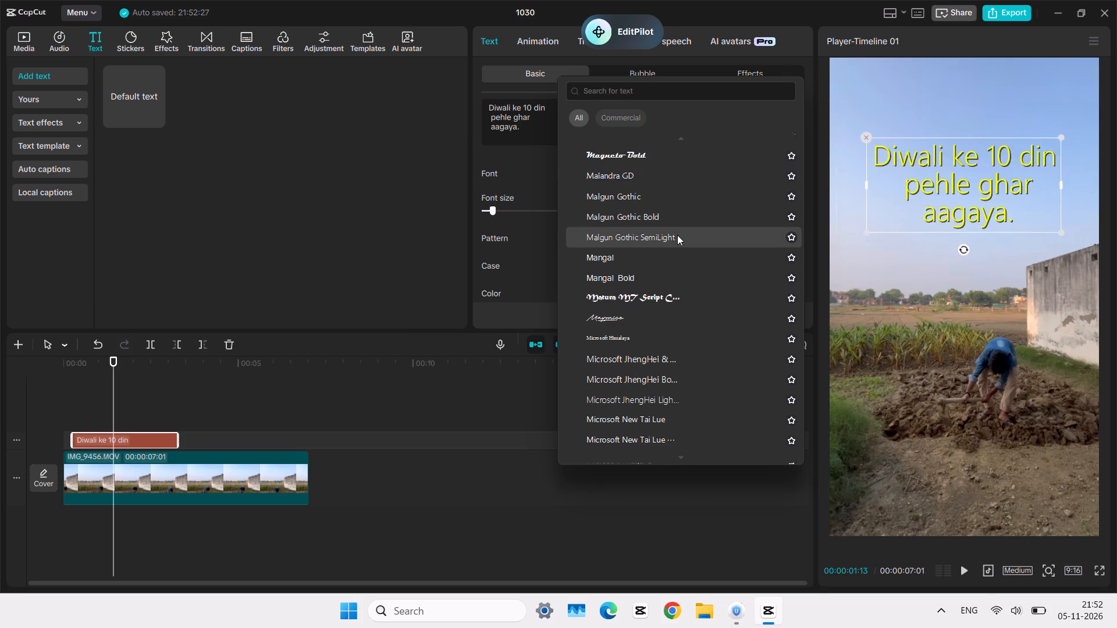
{"action": "scroll", "coordinate": [681, 187], "scroll_direction": "up", "scroll_amount": 4}
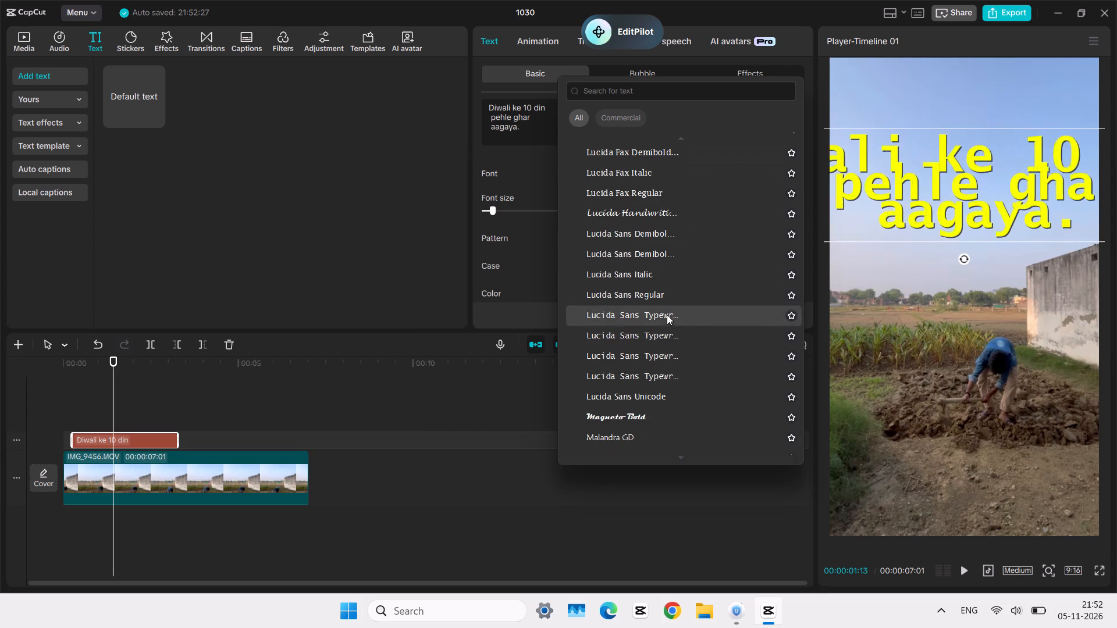
{"action": "scroll", "coordinate": [659, 238], "scroll_direction": "up", "scroll_amount": 2}
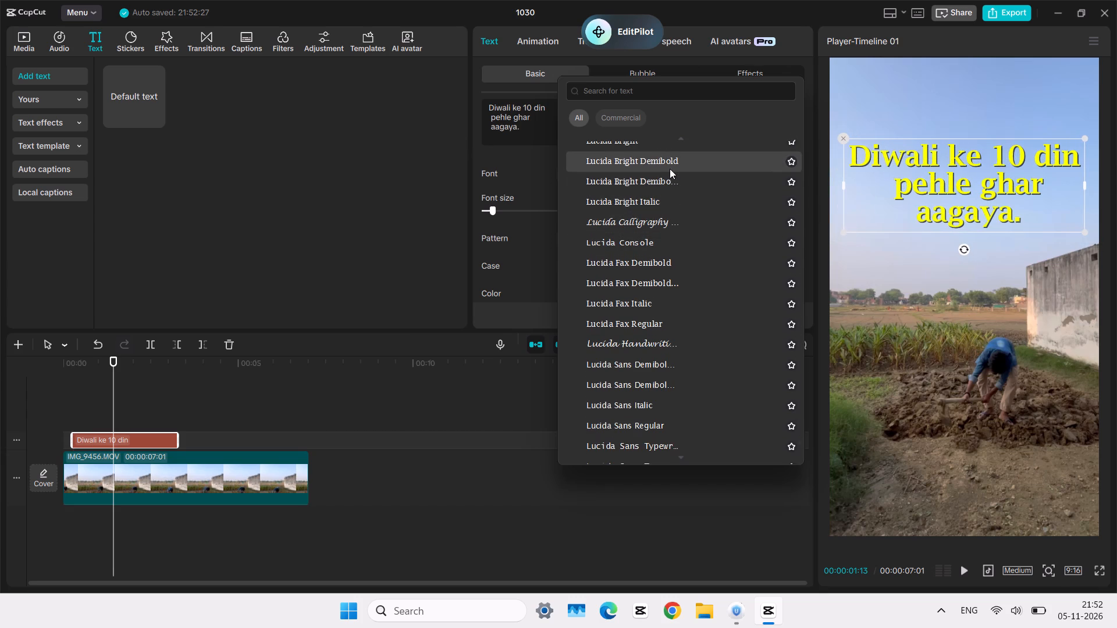
{"action": "scroll", "coordinate": [678, 374], "scroll_direction": "up", "scroll_amount": 3}
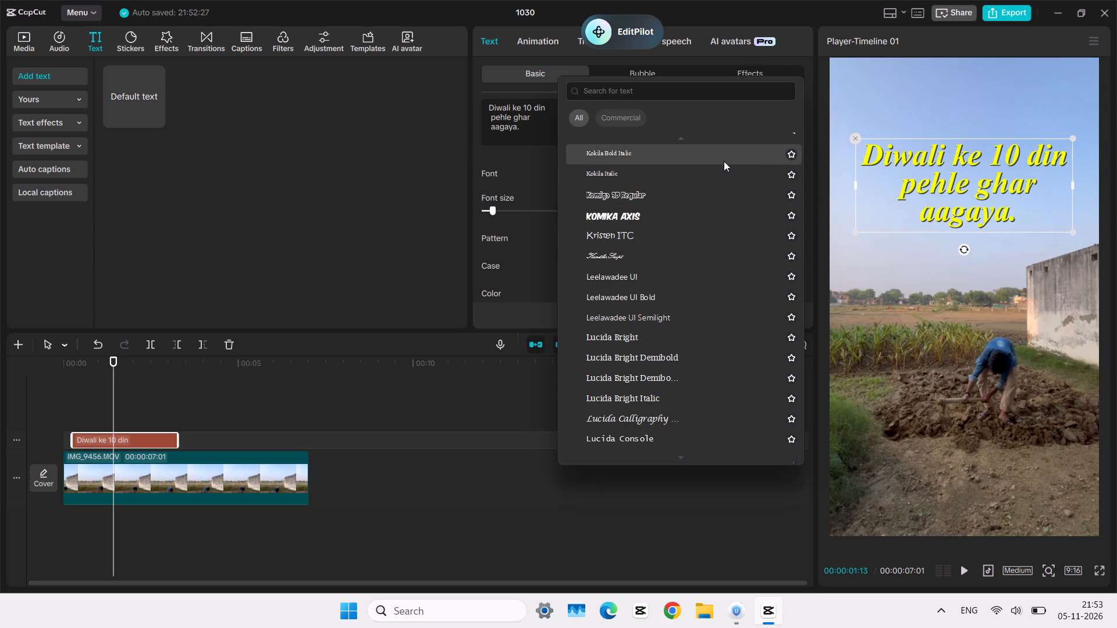
{"action": "scroll", "coordinate": [717, 361], "scroll_direction": "up", "scroll_amount": 3}
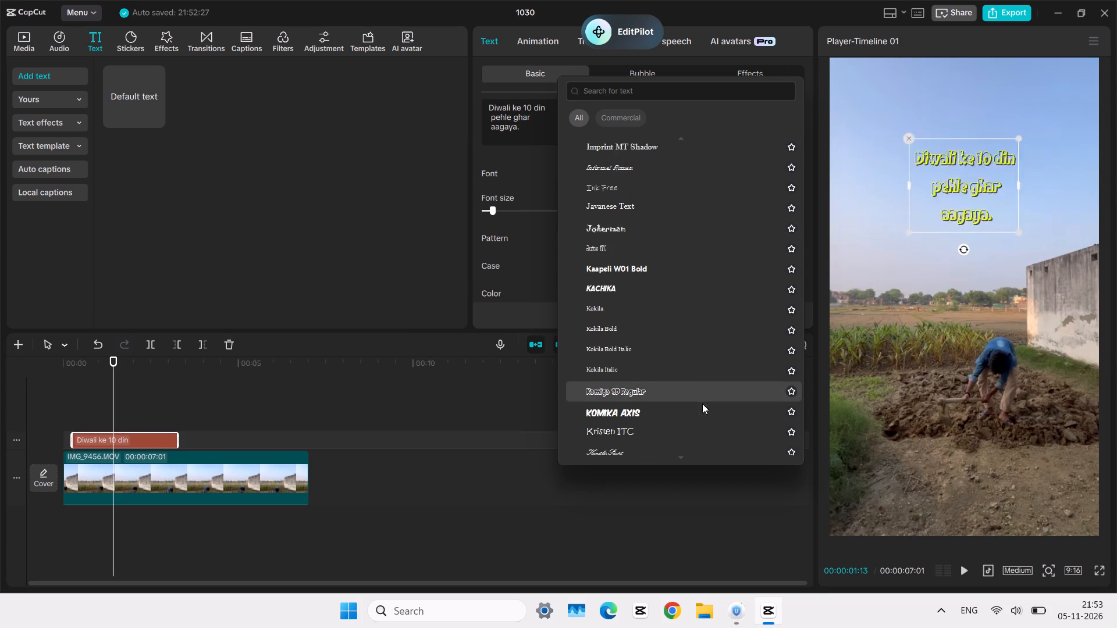
{"action": "scroll", "coordinate": [702, 405], "scroll_direction": "up", "scroll_amount": 3}
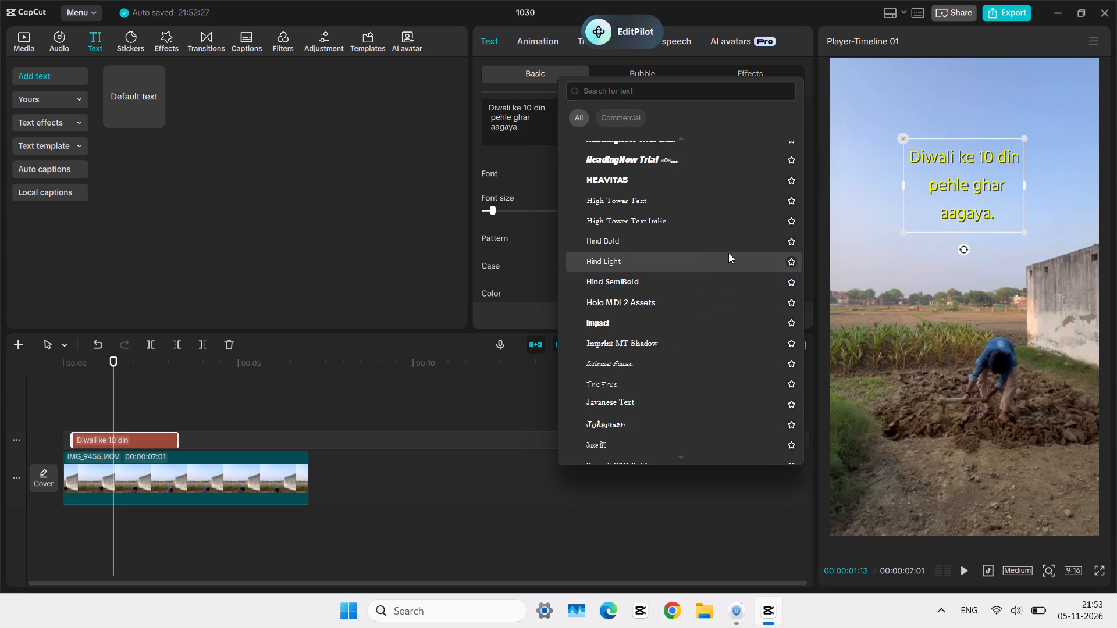
{"action": "scroll", "coordinate": [728, 253], "scroll_direction": "up", "scroll_amount": 3}
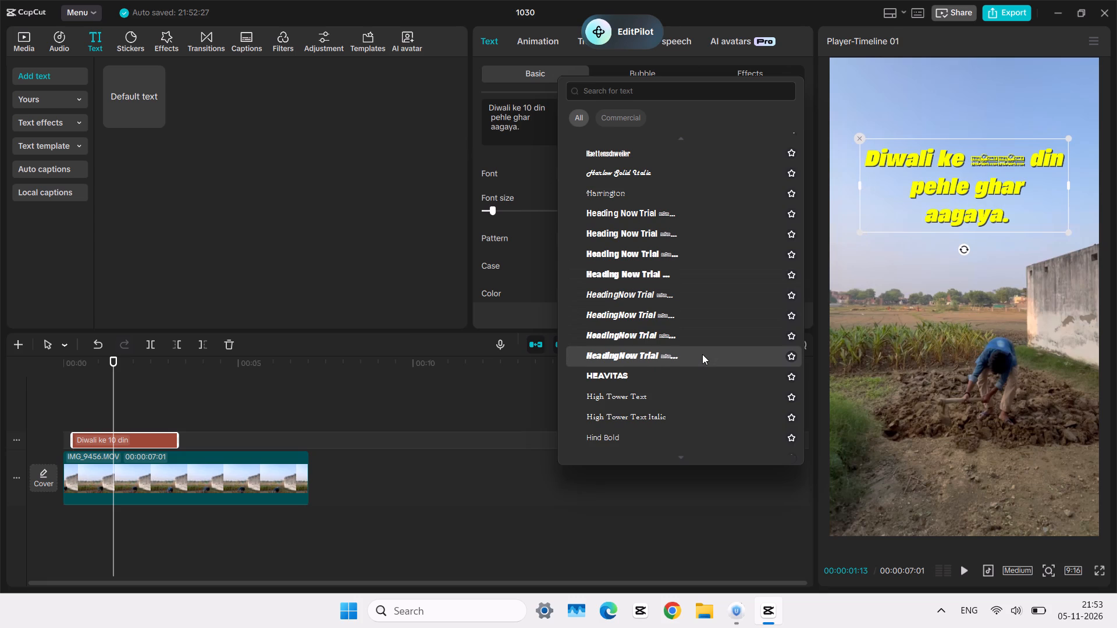
{"action": "scroll", "coordinate": [702, 354], "scroll_direction": "up", "scroll_amount": 3}
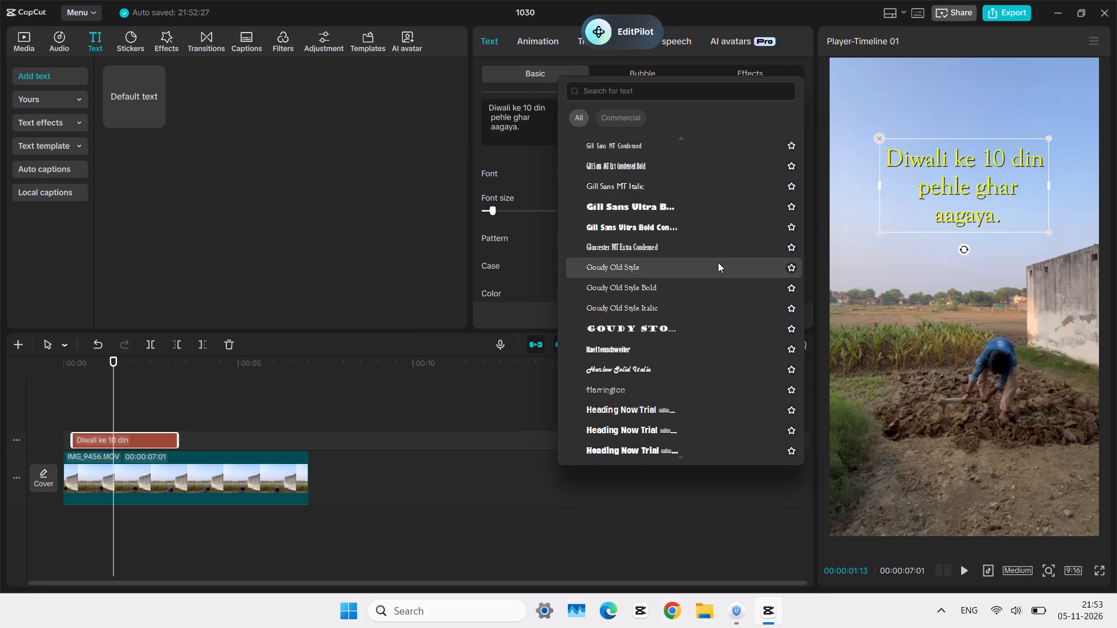
{"action": "scroll", "coordinate": [740, 315], "scroll_direction": "up", "scroll_amount": 1}
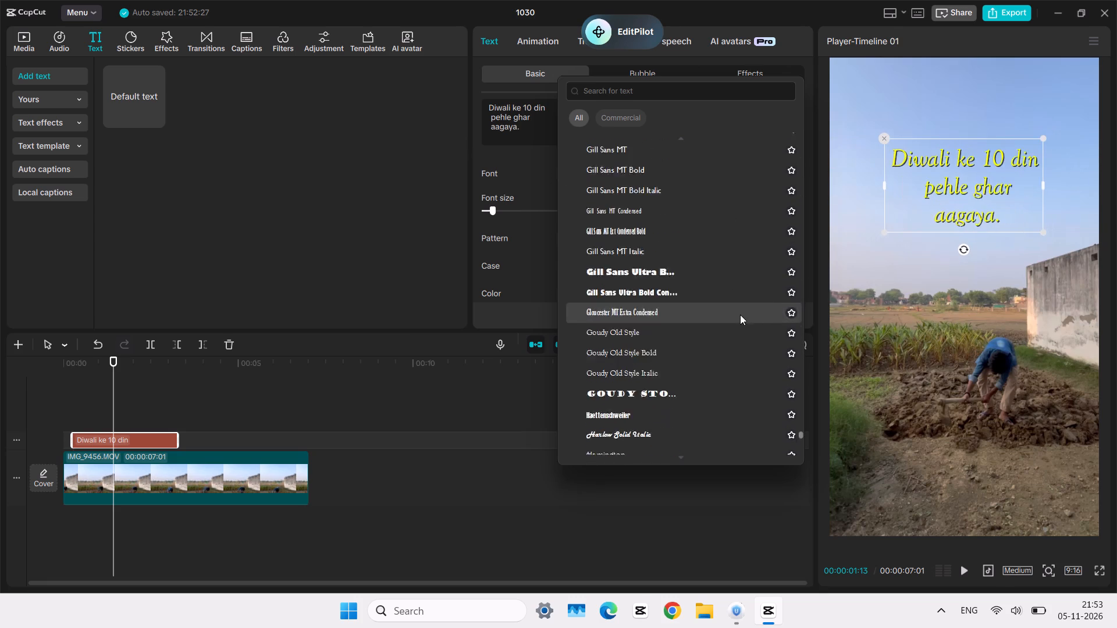
{"action": "scroll", "coordinate": [740, 315], "scroll_direction": "up", "scroll_amount": 2}
{"action": "scroll", "coordinate": [730, 366], "scroll_direction": "up", "scroll_amount": 5}
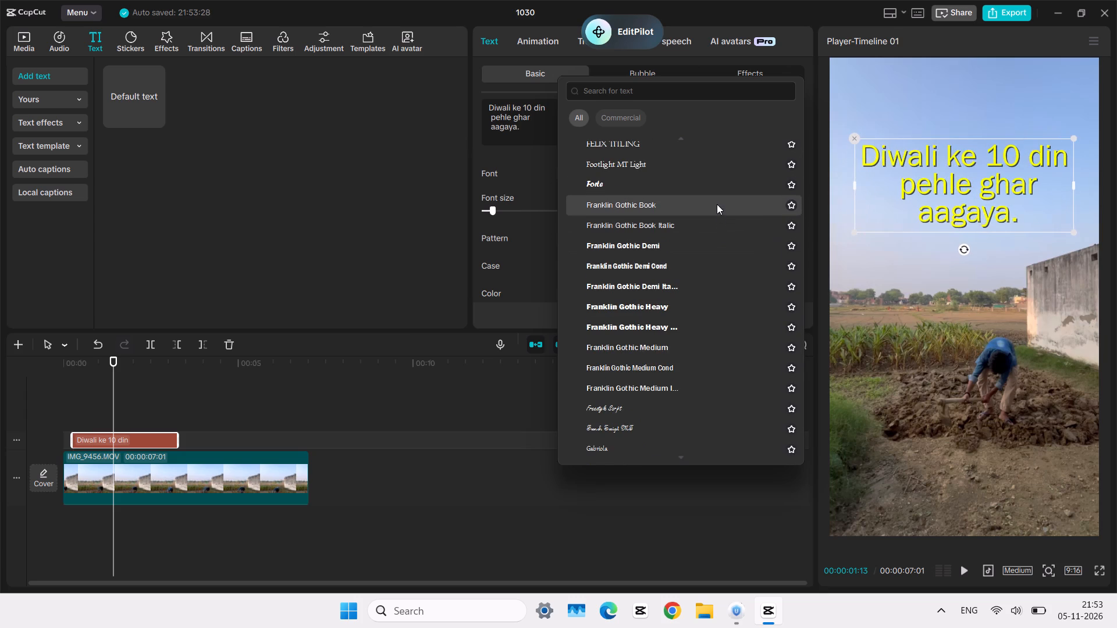
{"action": "scroll", "coordinate": [717, 204], "scroll_direction": "up", "scroll_amount": 2}
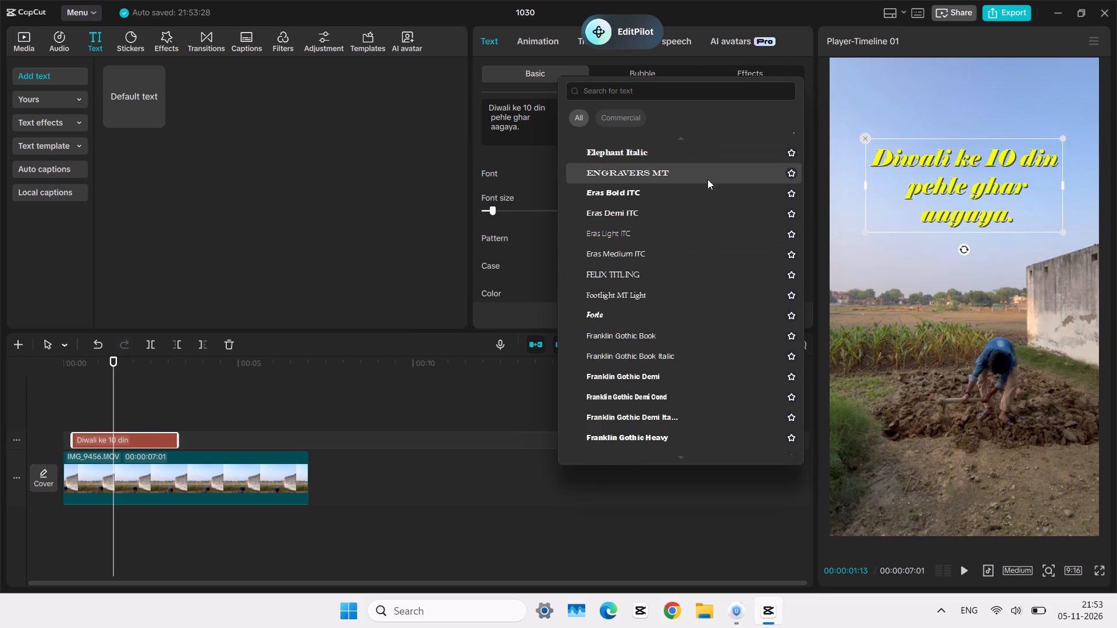
{"action": "scroll", "coordinate": [702, 239], "scroll_direction": "up", "scroll_amount": 3}
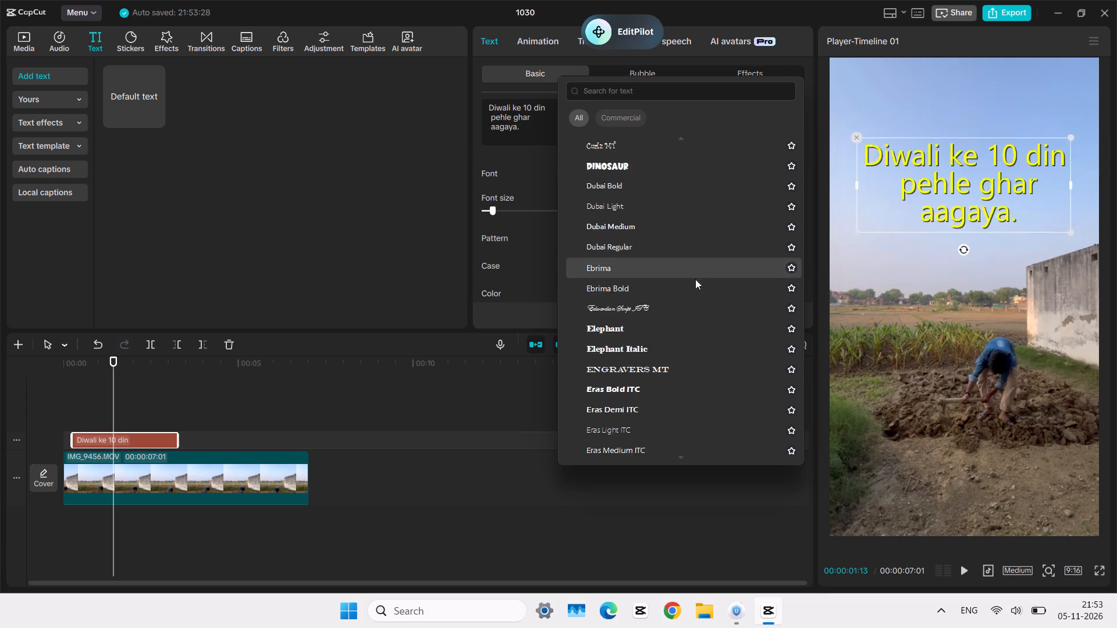
{"action": "scroll", "coordinate": [700, 311], "scroll_direction": "up", "scroll_amount": 3}
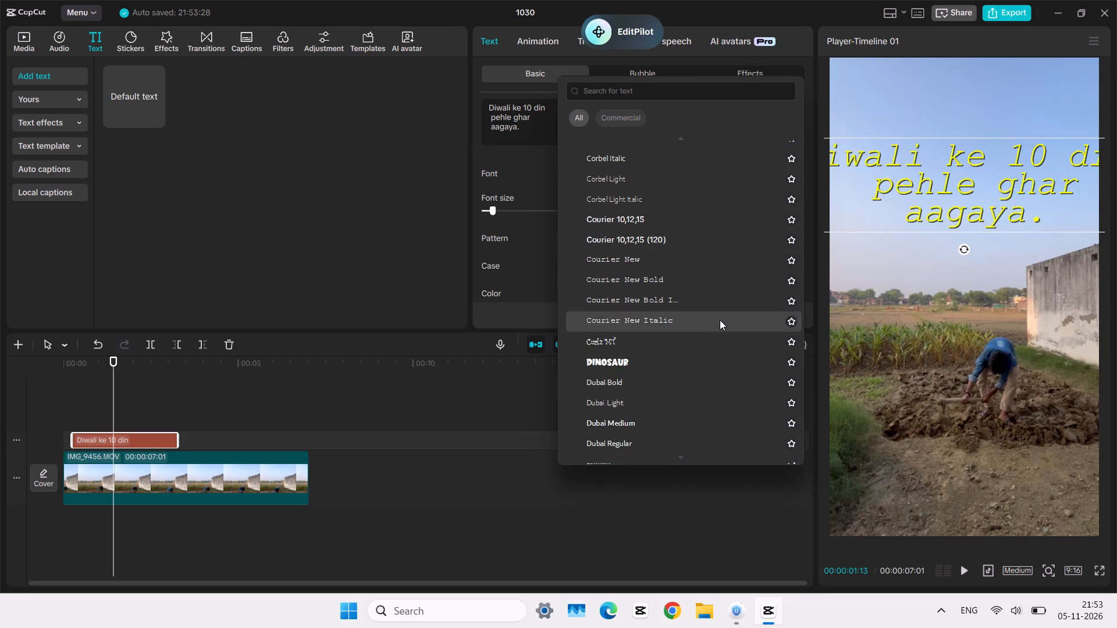
Recheck the caption in the fonts from Gill Sans and Heading Now Trial through Hind to Leelawadee UI, comparing bold styles.
{"action": "scroll", "coordinate": [720, 320], "scroll_direction": "down", "scroll_amount": 13}
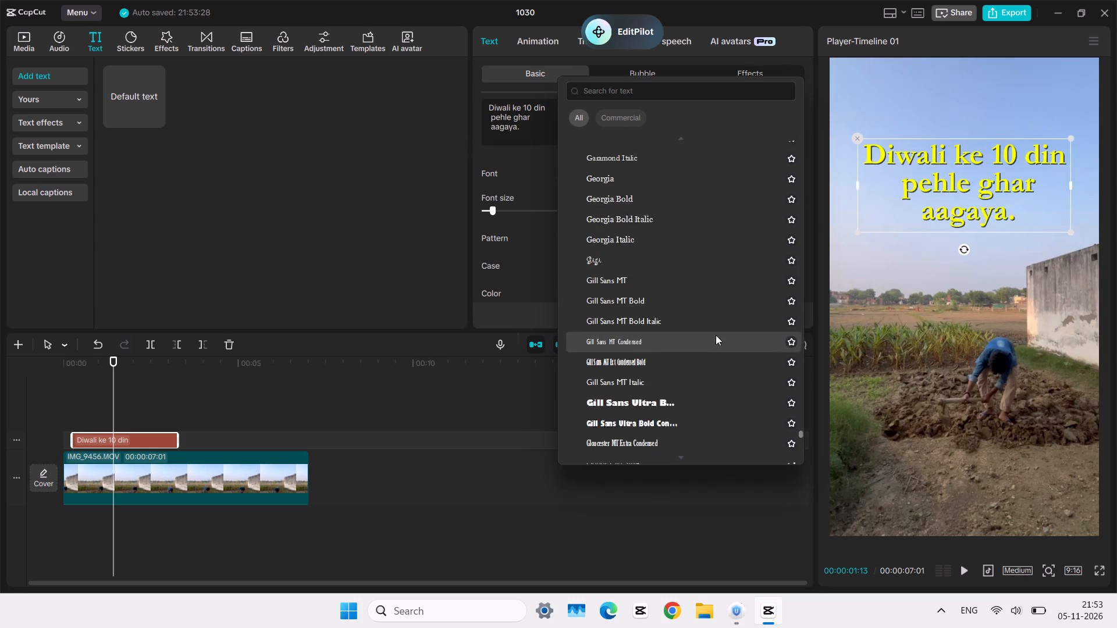
{"action": "scroll", "coordinate": [716, 335], "scroll_direction": "down", "scroll_amount": 2}
{"action": "scroll", "coordinate": [734, 291], "scroll_direction": "down", "scroll_amount": 3}
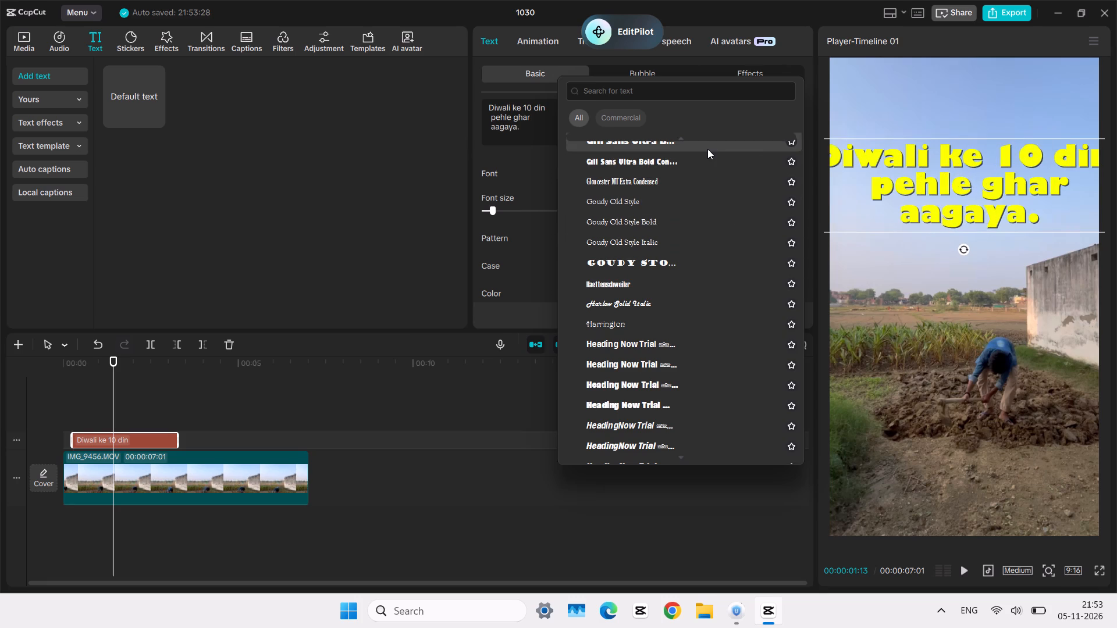
{"action": "scroll", "coordinate": [716, 347], "scroll_direction": "down", "scroll_amount": 2}
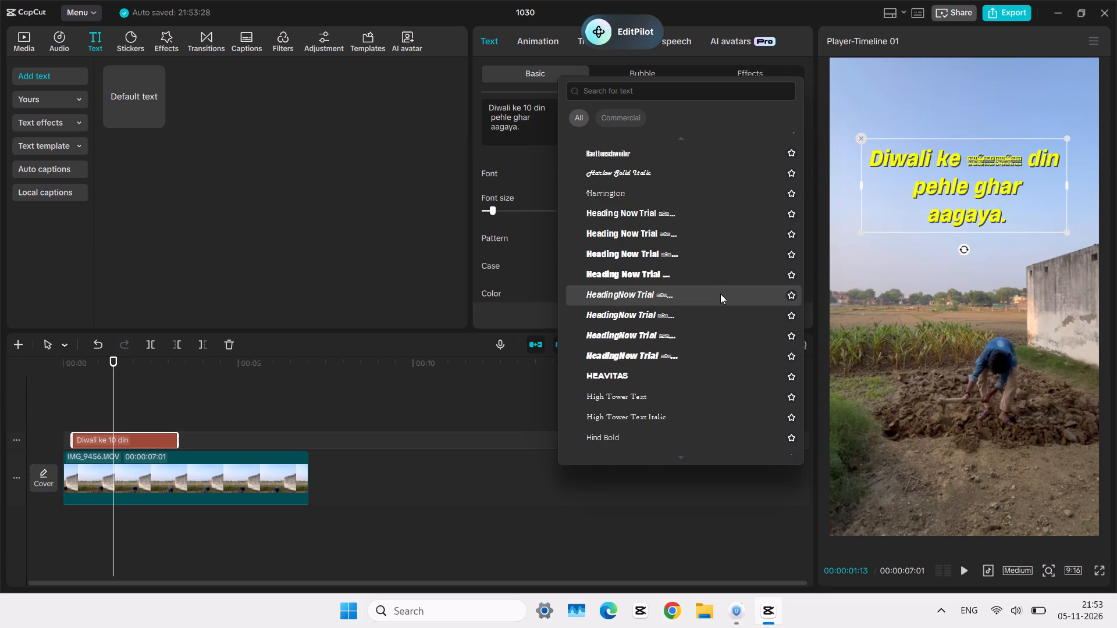
{"action": "scroll", "coordinate": [720, 295], "scroll_direction": "down", "scroll_amount": 2}
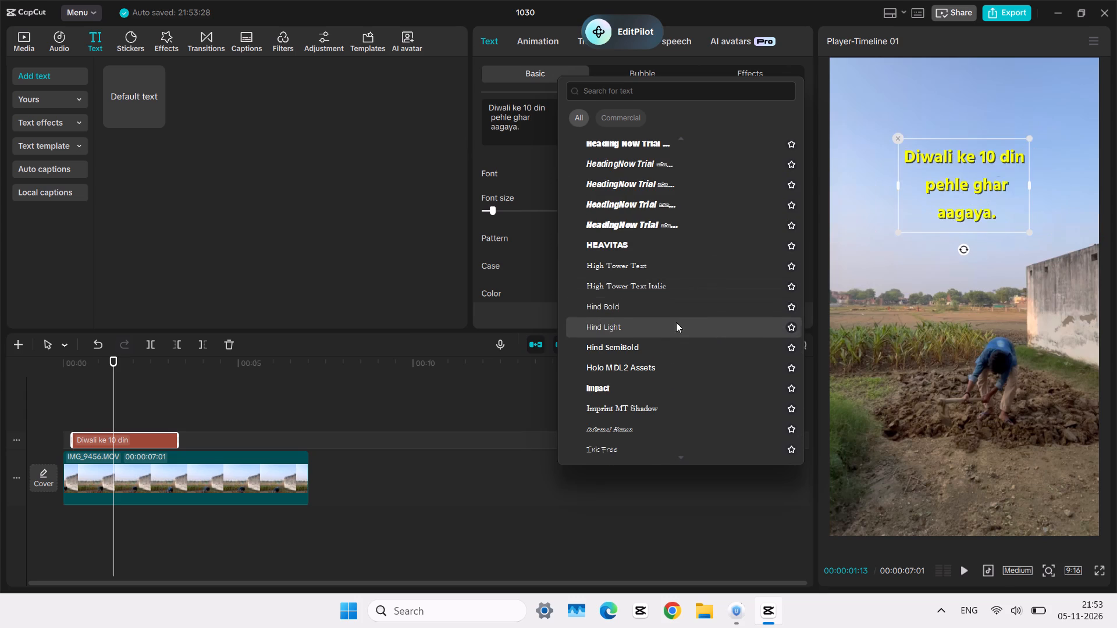
{"action": "scroll", "coordinate": [680, 366], "scroll_direction": "down", "scroll_amount": 6}
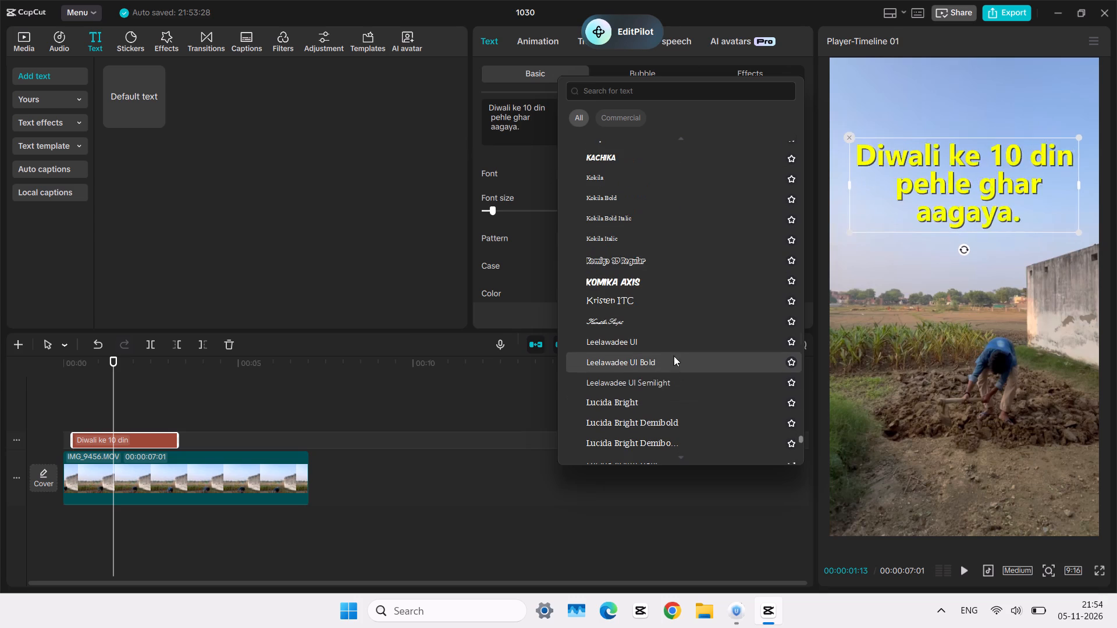
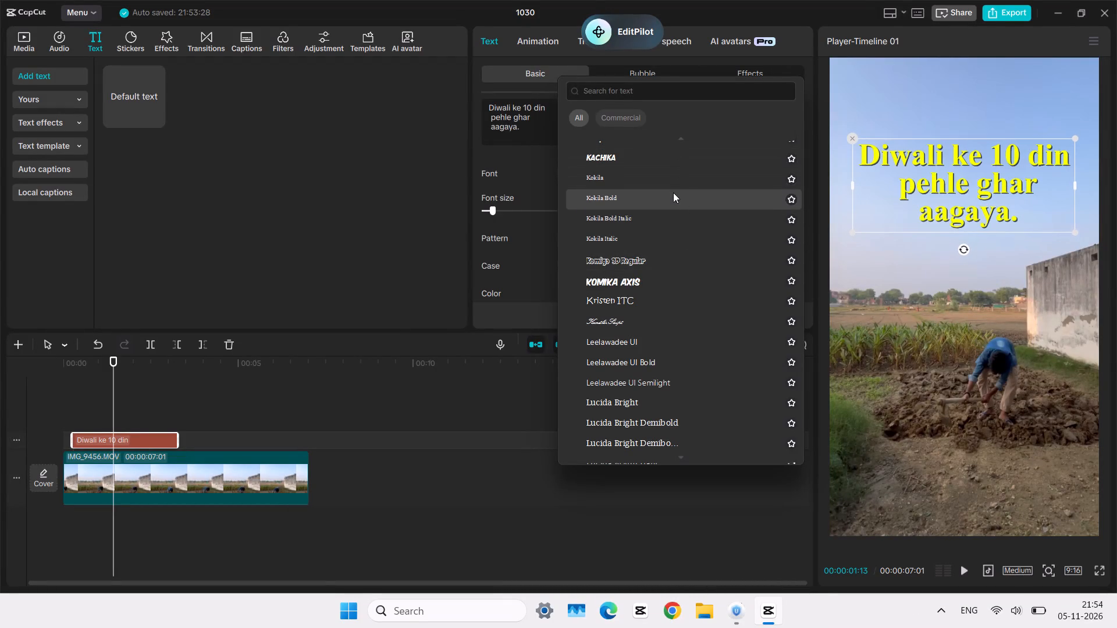
Apply the Kokila Bold font to the yellow Diwali caption.
{"action": "left_click", "coordinate": [673, 192]}
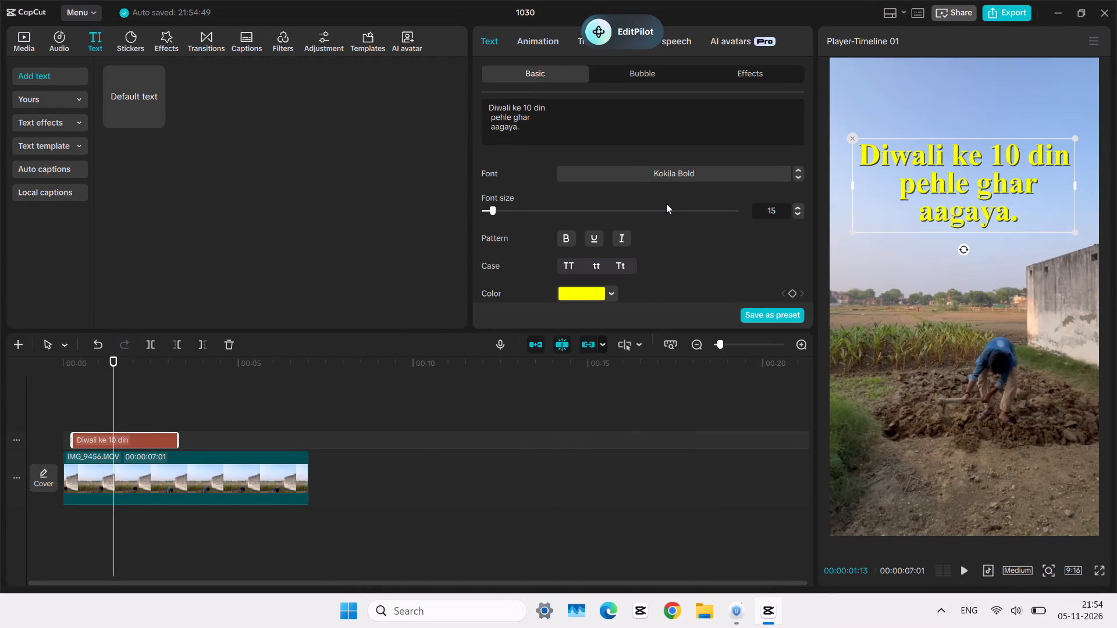
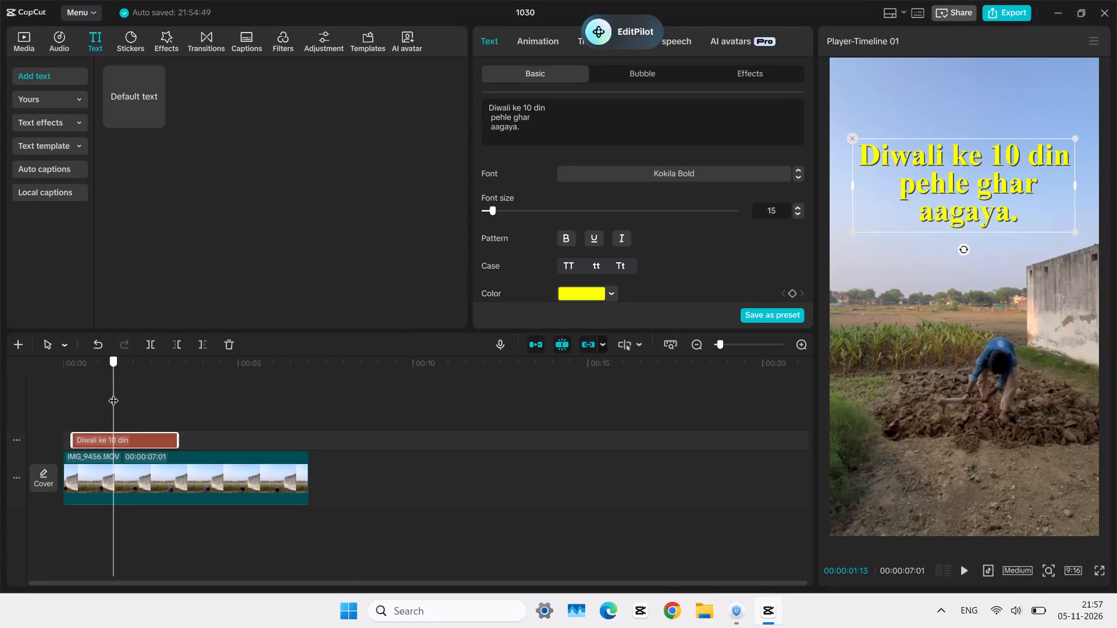
Extend the Diwali caption on the timeline at both ends so it spans the whole IMG_9456.MOV clip, from the start to 00:00:07:01.
{"action": "left_click_drag", "start_coordinate": [113, 393], "coordinate": [13, 418]}
{"action": "key", "text": "space"}
{"action": "key", "text": "space"}
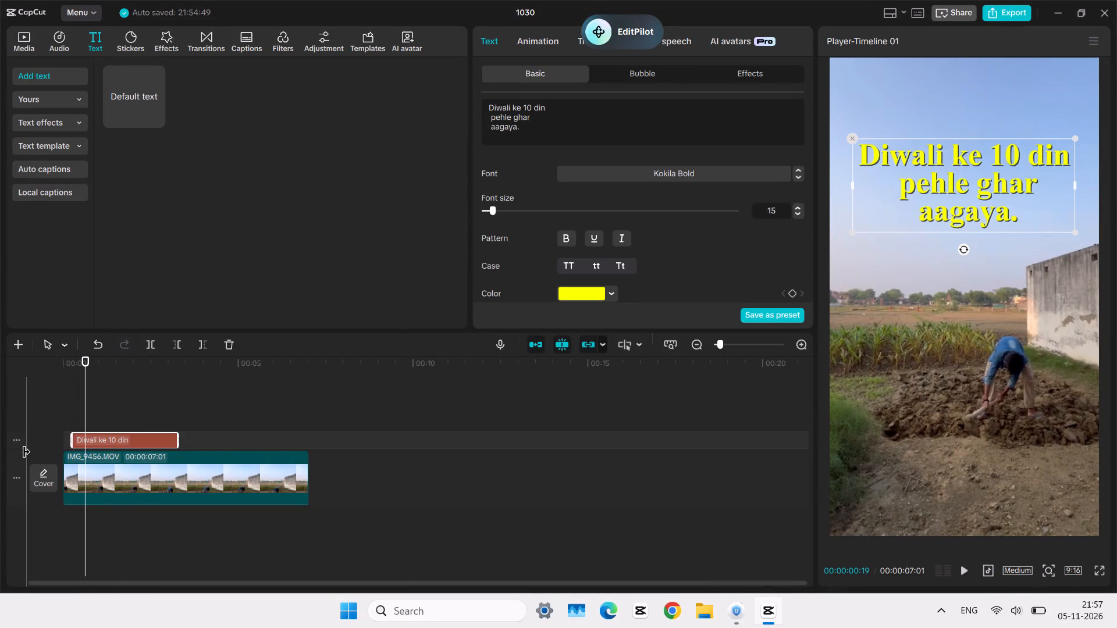
{"action": "left_click_drag", "start_coordinate": [73, 439], "coordinate": [21, 451]}
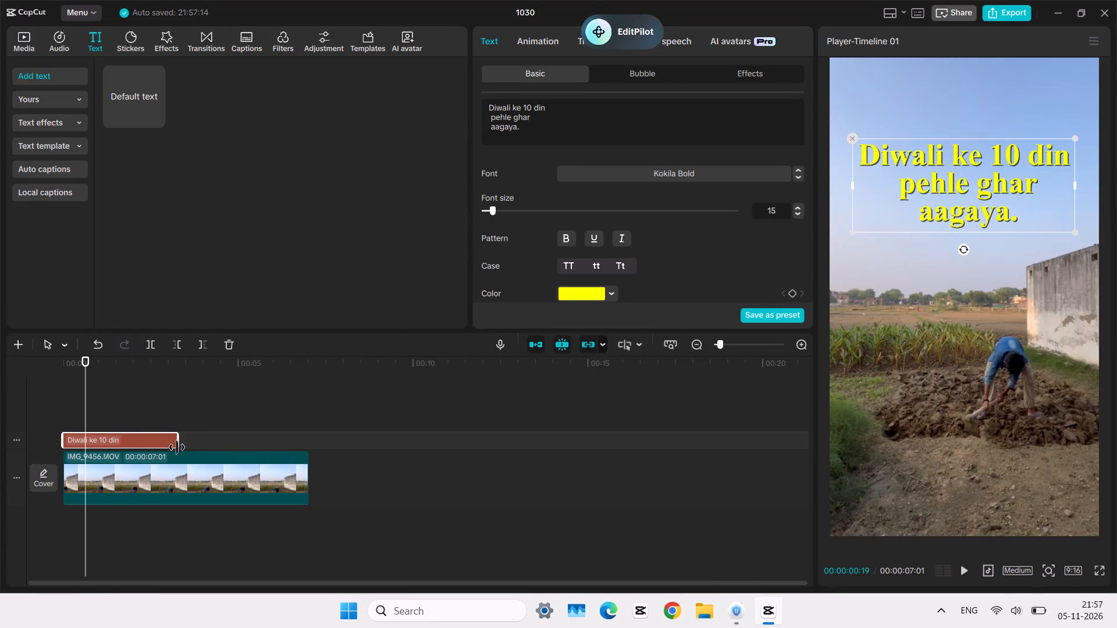
{"action": "left_click_drag", "start_coordinate": [178, 438], "coordinate": [319, 444]}
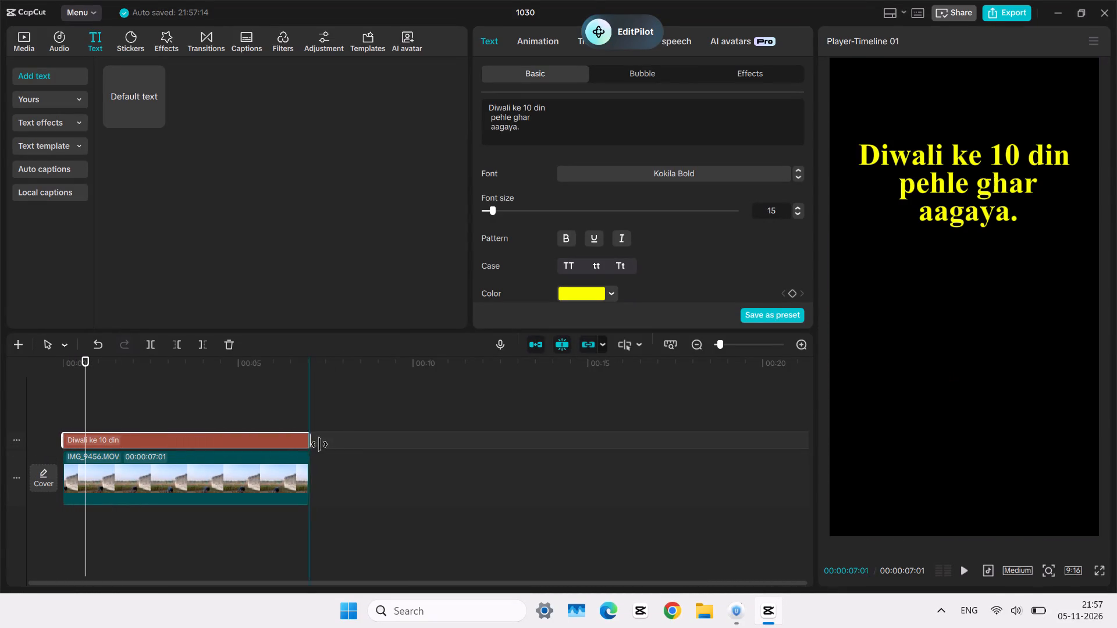
{"action": "left_click_drag", "start_coordinate": [319, 444], "coordinate": [311, 462]}
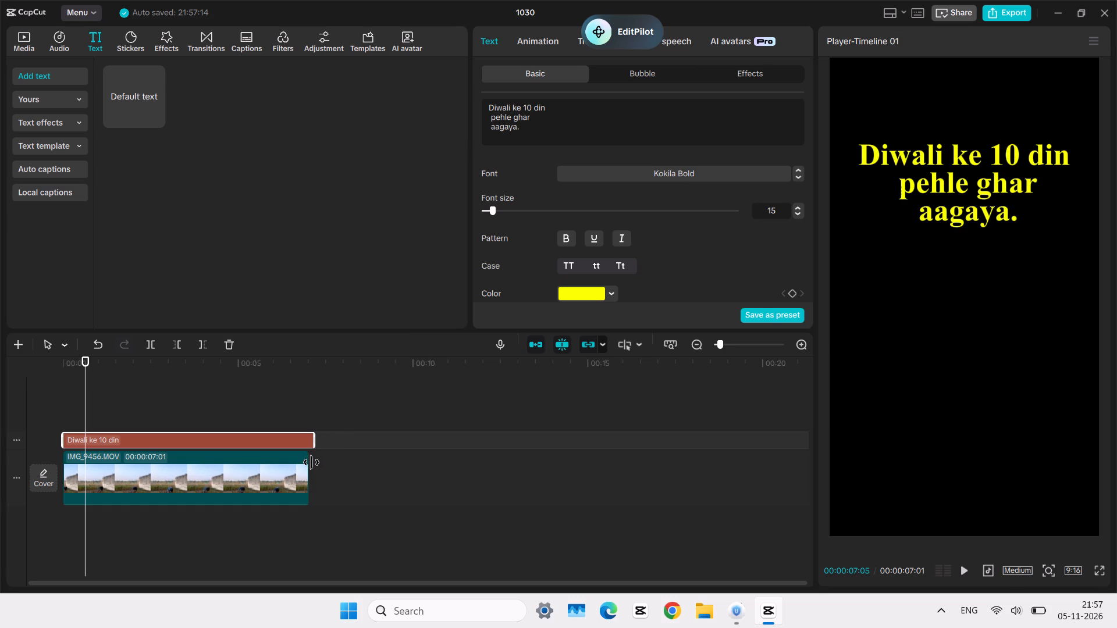
{"action": "left_click_drag", "start_coordinate": [311, 462], "coordinate": [310, 463]}
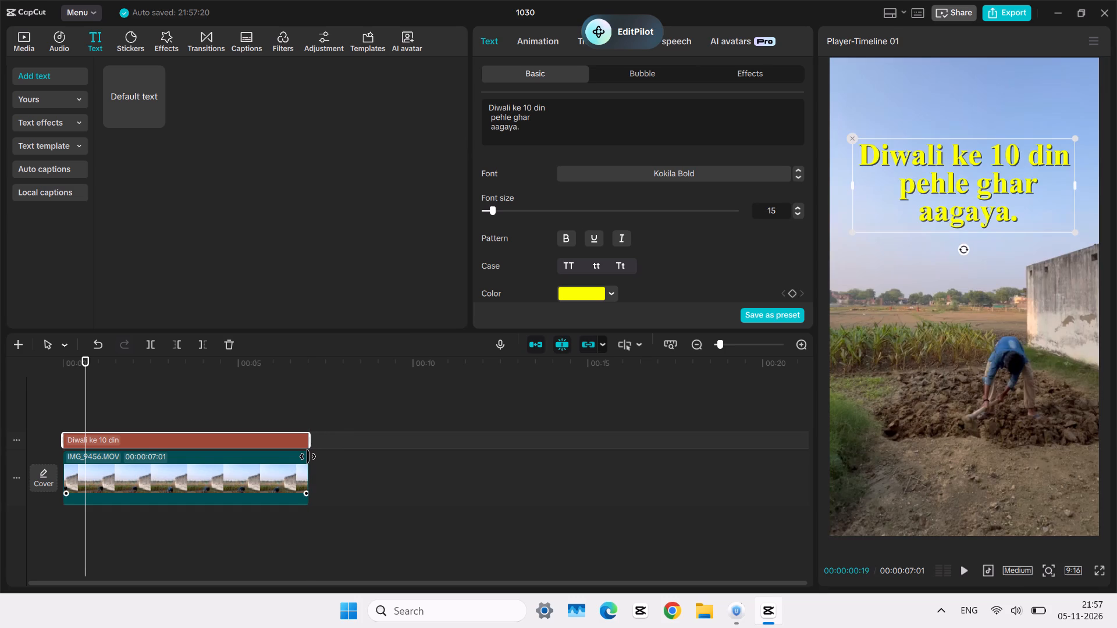
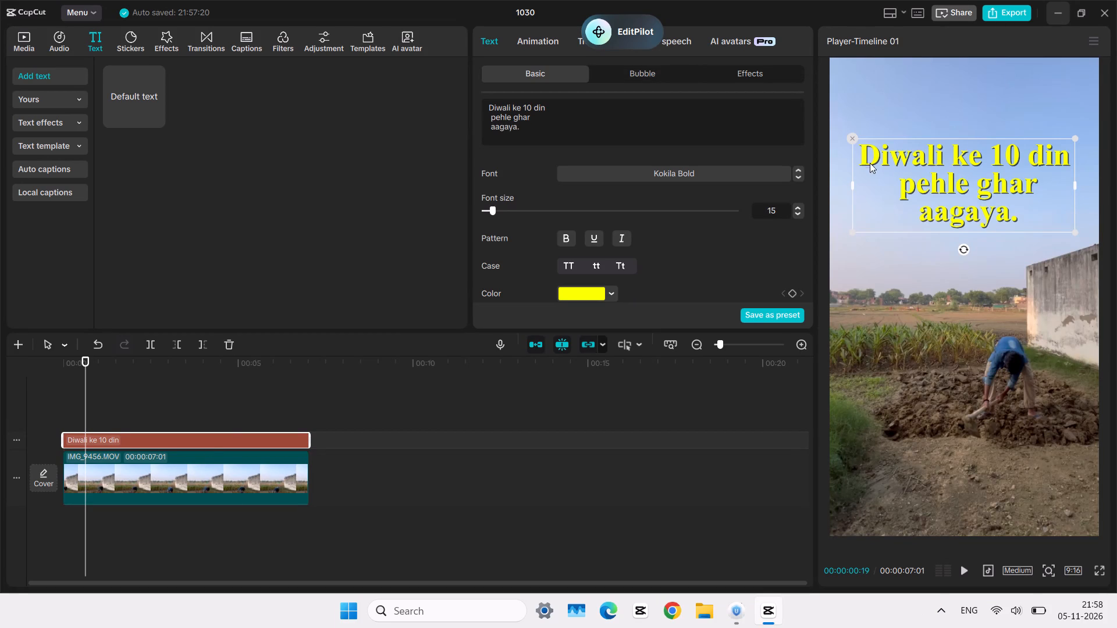
Shrink the Diwali caption slightly in the preview and move it a little higher in the sky area.
{"action": "left_click_drag", "start_coordinate": [848, 231], "coordinate": [855, 226]}
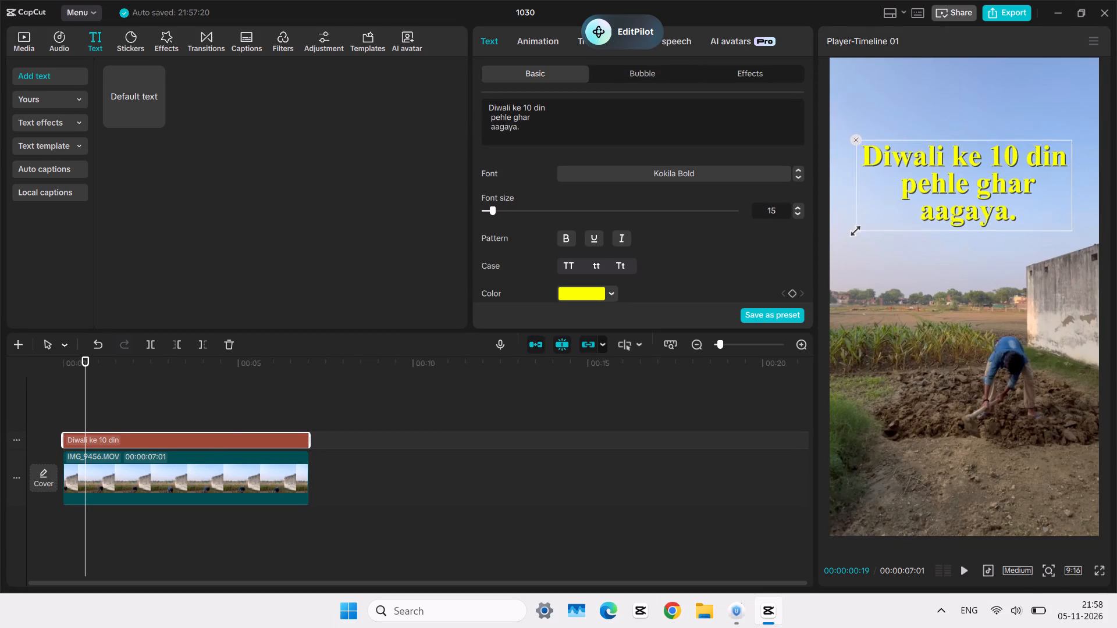
{"action": "left_click_drag", "start_coordinate": [855, 226], "coordinate": [859, 223]}
{"action": "left_click_drag", "start_coordinate": [920, 195], "coordinate": [918, 183]}
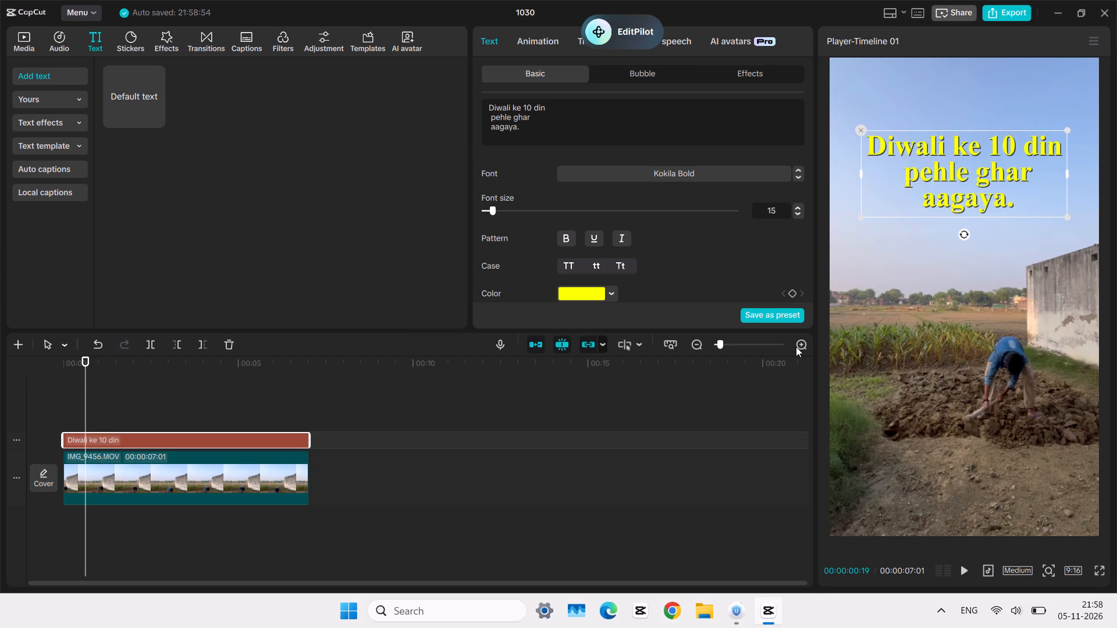
{"action": "left_click", "coordinate": [182, 402]}
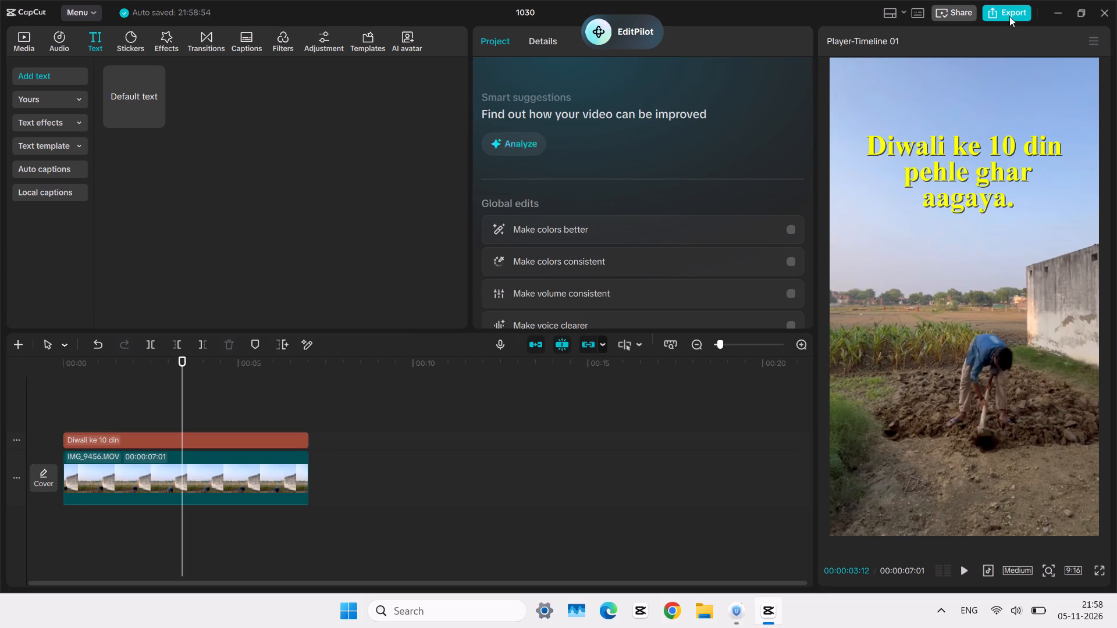
Open the export settings for the 1030 project and name the exported video 068545.
{"action": "left_click", "coordinate": [1009, 16]}
{"action": "left_click", "coordinate": [734, 134]}
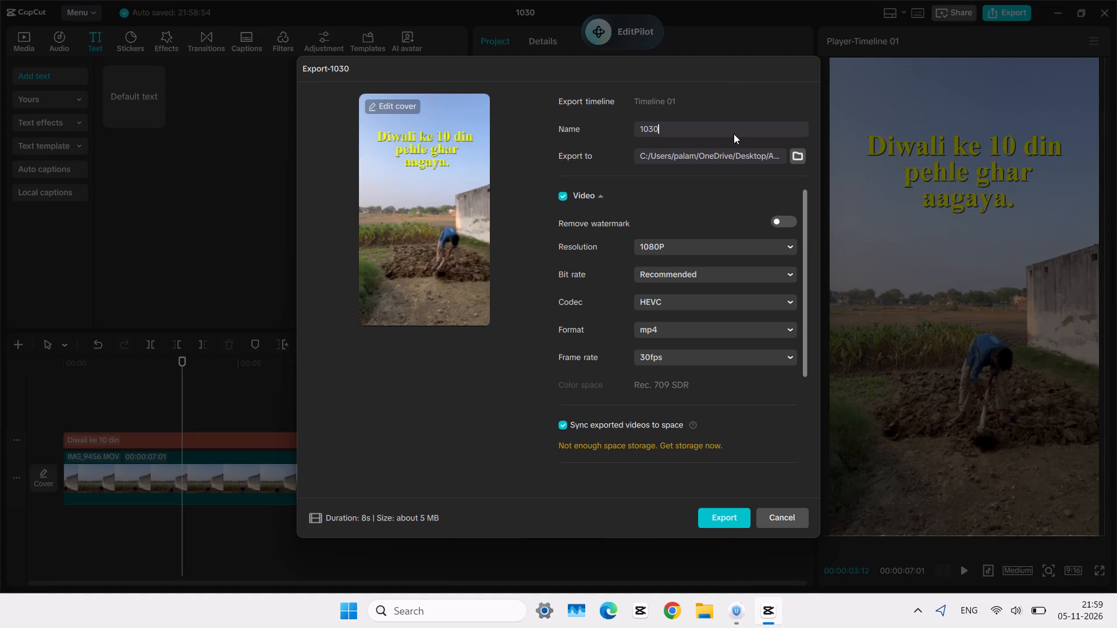
{"action": "key", "text": "BackSpace"}
{"action": "key", "text": "BackSpace"}
{"action": "key", "text": "BackSpace"}
{"action": "key", "text": "BackSpace"}
{"action": "key", "text": "BackSpace"}
{"action": "key", "text": "BackSpace"}
{"action": "key", "text": "BackSpace"}
{"action": "key", "text": "BackSpace"}
{"action": "key", "text": "BackSpace"}
{"action": "key", "text": "BackSpace"}
{"action": "key", "text": "BackSpace"}
{"action": "key", "text": "BackSpace"}
{"action": "key", "text": "BackSpace"}
{"action": "key", "text": "BackSpace"}
{"action": "key", "text": "BackSpace"}
{"action": "key", "text": "BackSpace"}
{"action": "key", "text": "BackSpace"}
{"action": "key", "text": "BackSpace"}
{"action": "key", "text": "BackSpace"}
{"action": "key", "text": "BackSpace"}
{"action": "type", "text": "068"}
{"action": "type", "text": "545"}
Set the export resolution to 4K.
{"action": "left_click", "coordinate": [695, 250]}
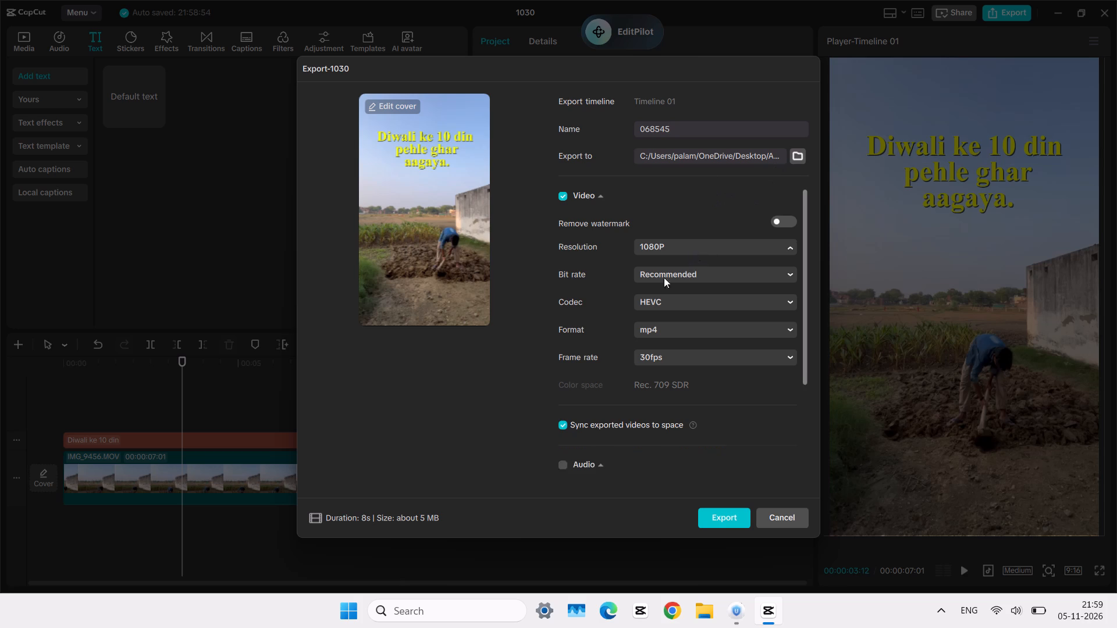
{"action": "left_click", "coordinate": [663, 362]}
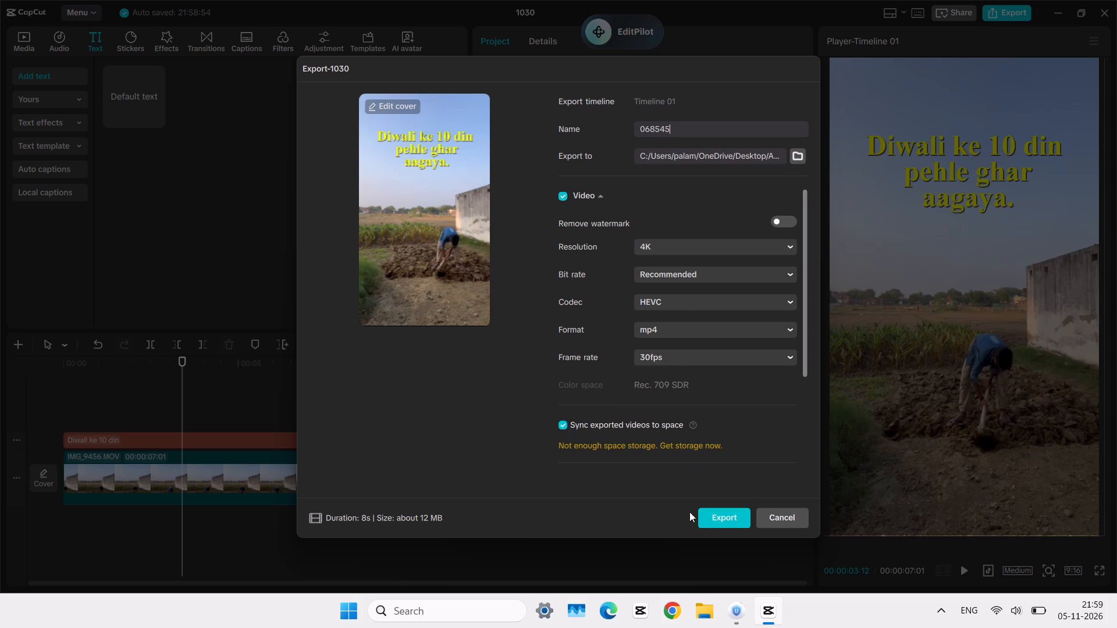
Browse for the export destination inside the Atul Creatives folder on the Desktop.
{"action": "left_click", "coordinate": [799, 158]}
{"action": "left_click", "coordinate": [109, 144]}
{"action": "left_click", "coordinate": [190, 138]}
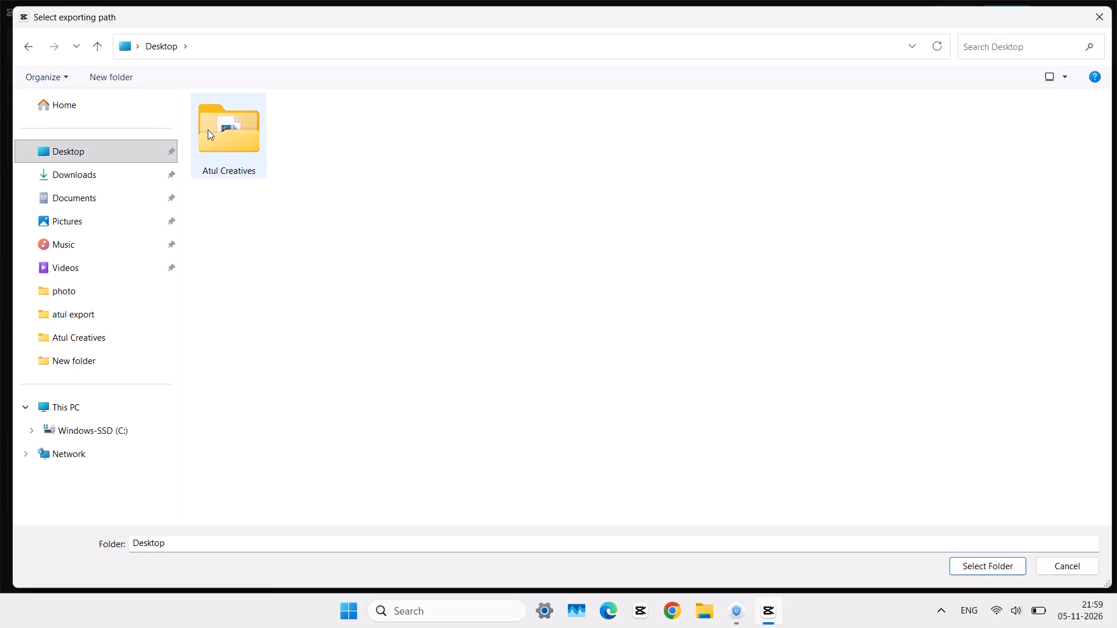
{"action": "double_click", "coordinate": [209, 129]}
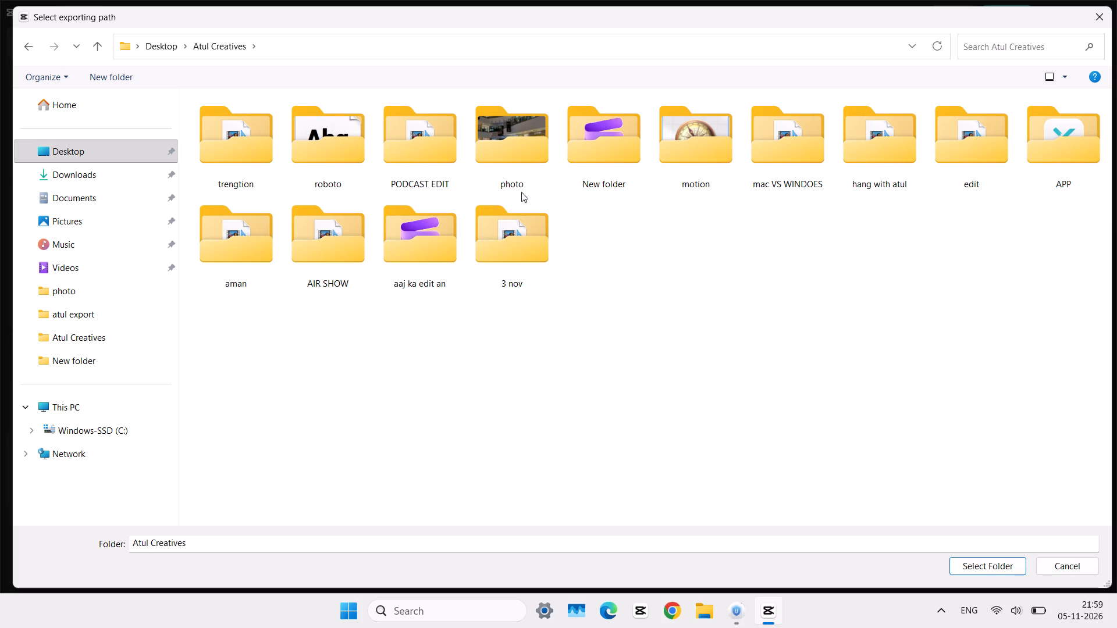
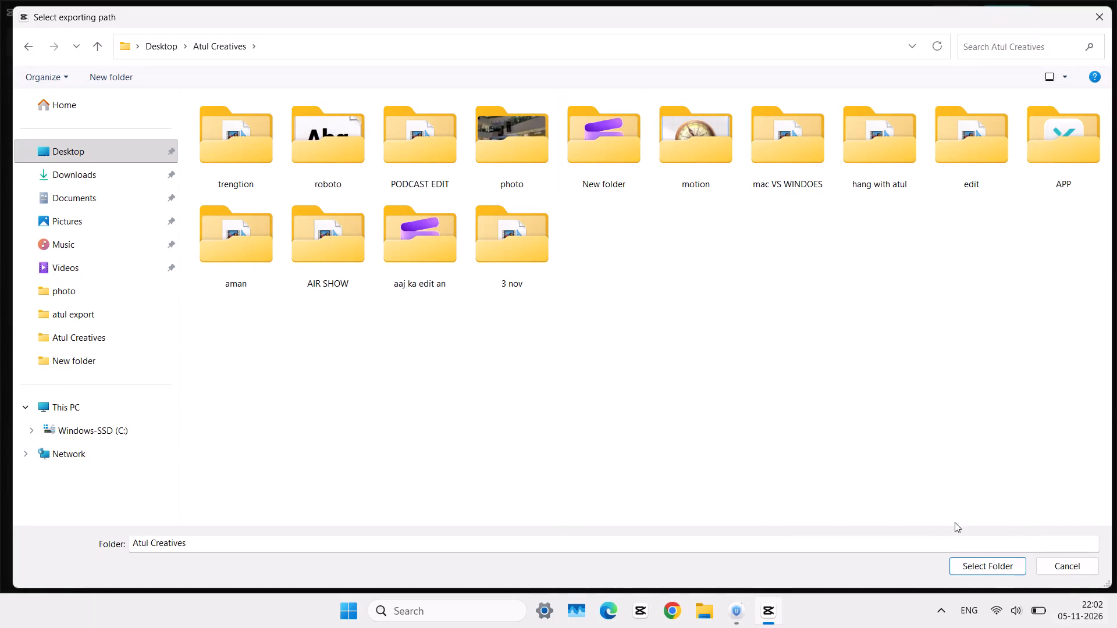
Set the Atul Creatives folder on the Desktop as the export destination.
{"action": "left_click", "coordinate": [981, 563]}
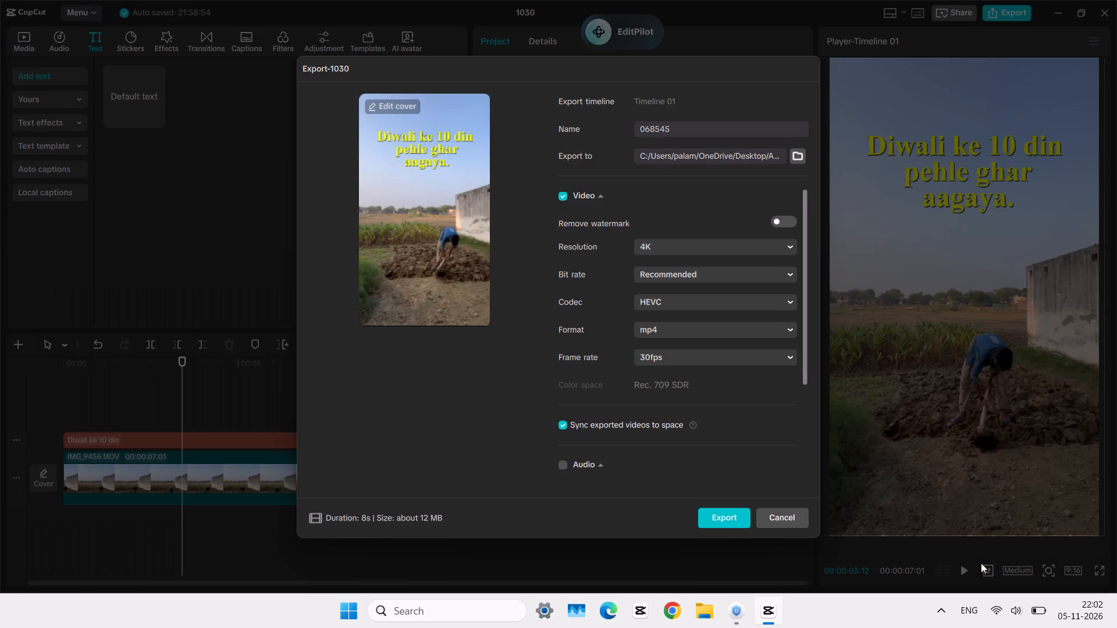
Export the 068545 video with the chosen settings and pause the playback of its finished preview.
{"action": "left_click", "coordinate": [719, 518]}
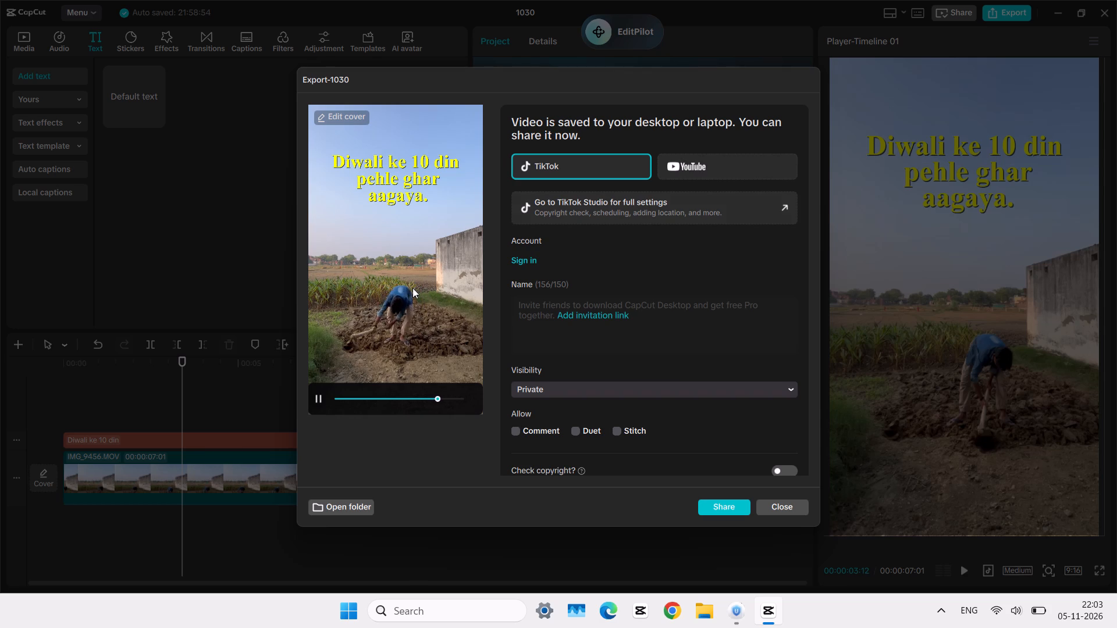
{"action": "left_click", "coordinate": [374, 306]}
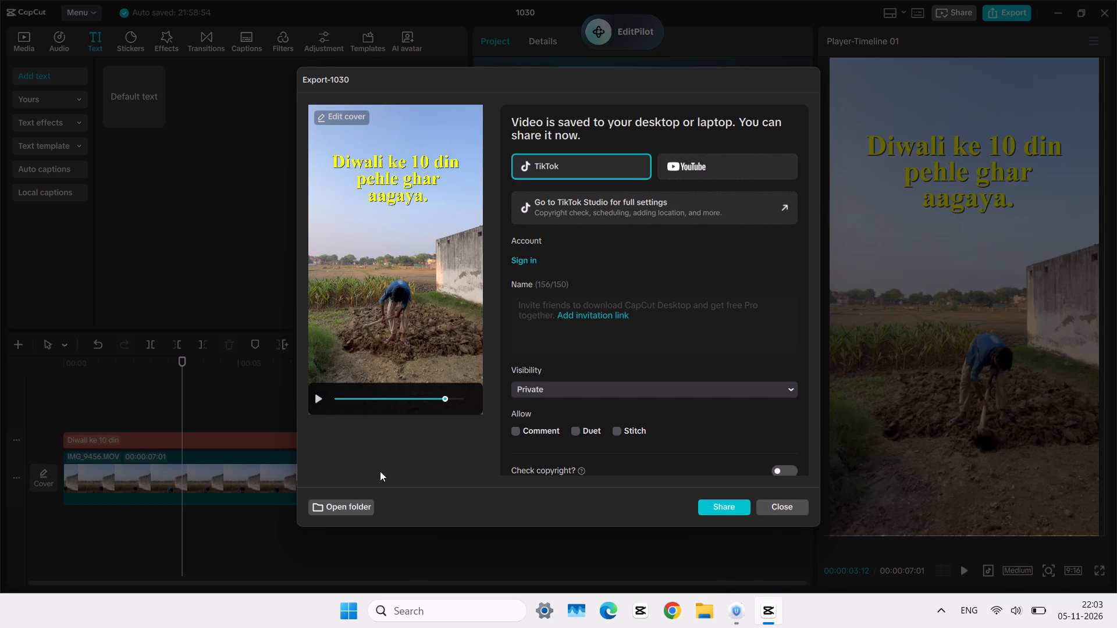
Open the destination folder of the exported video in File Explorer.
{"action": "left_click", "coordinate": [333, 506]}
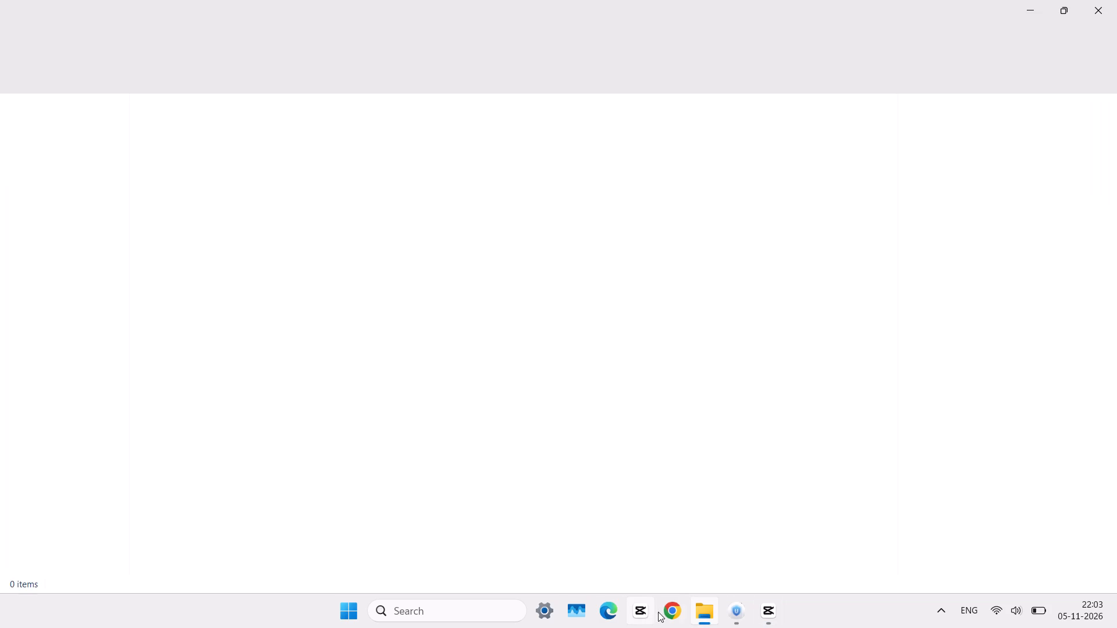
Switch to Google Chrome and start a Google search from the new tab page.
{"action": "left_click", "coordinate": [675, 618]}
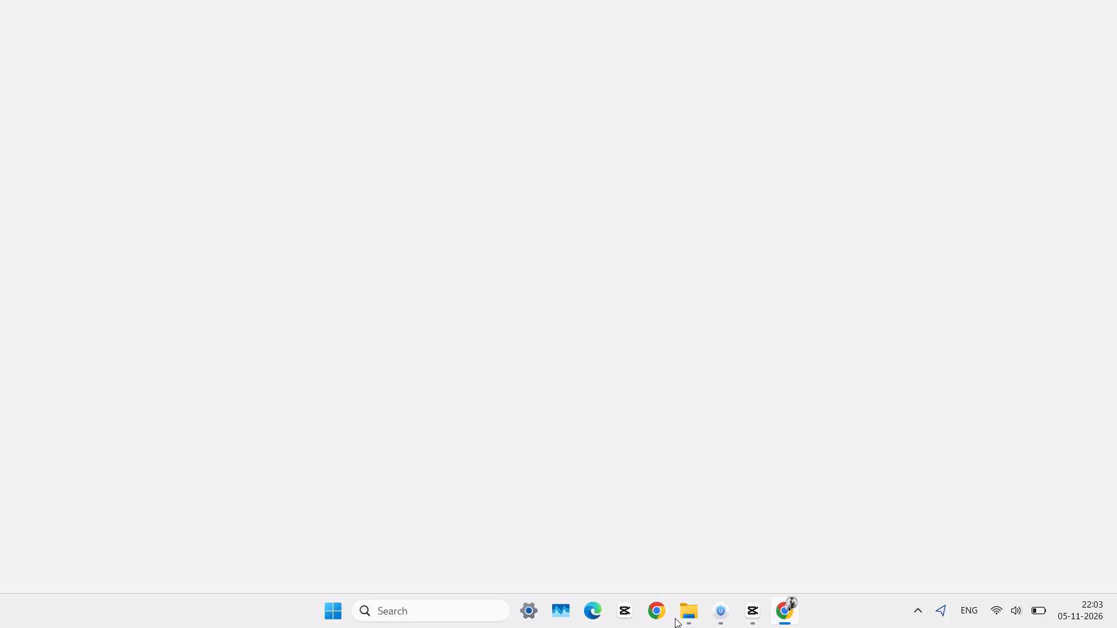
{"action": "left_click", "coordinate": [394, 274]}
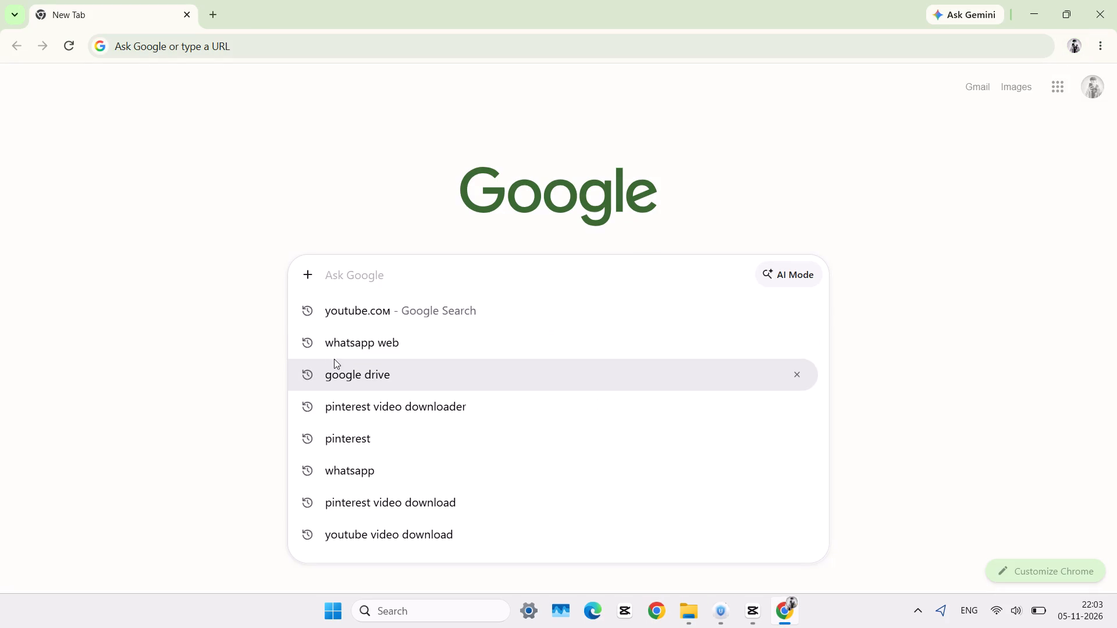
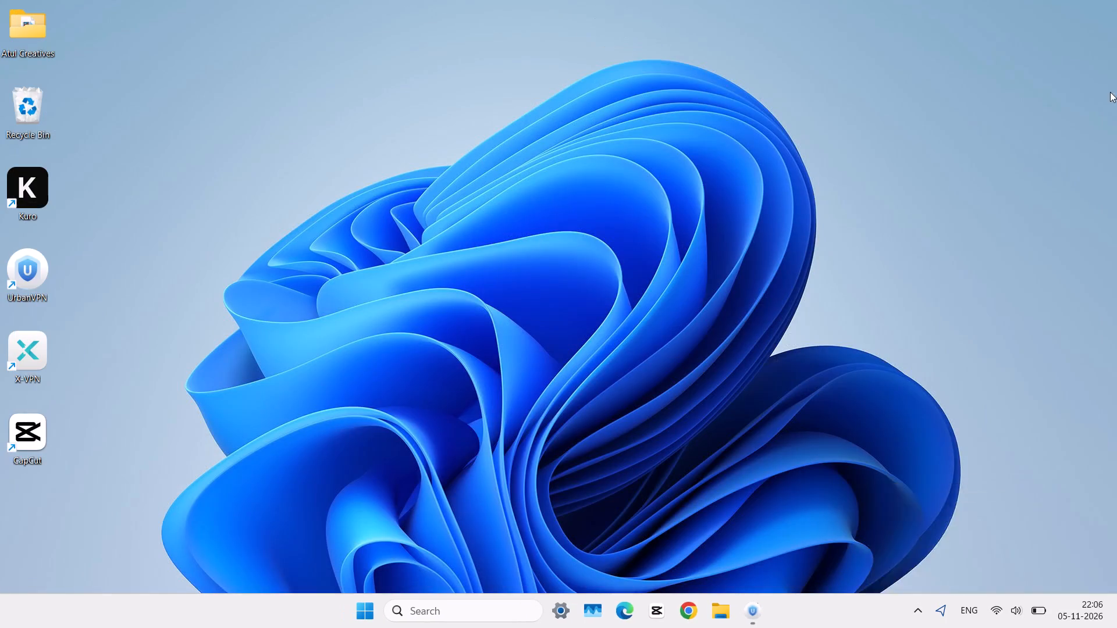
Open the Windows power options for sleeping, shutting down or restarting the computer.
{"action": "left_click", "coordinate": [349, 617]}
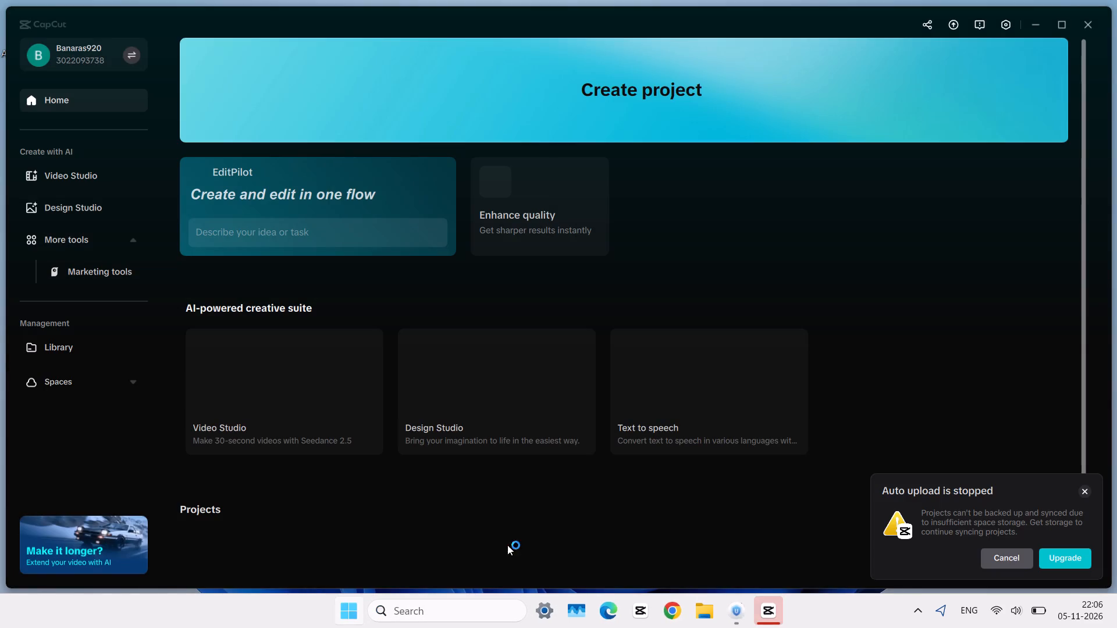
{"action": "left_click", "coordinate": [725, 562]}
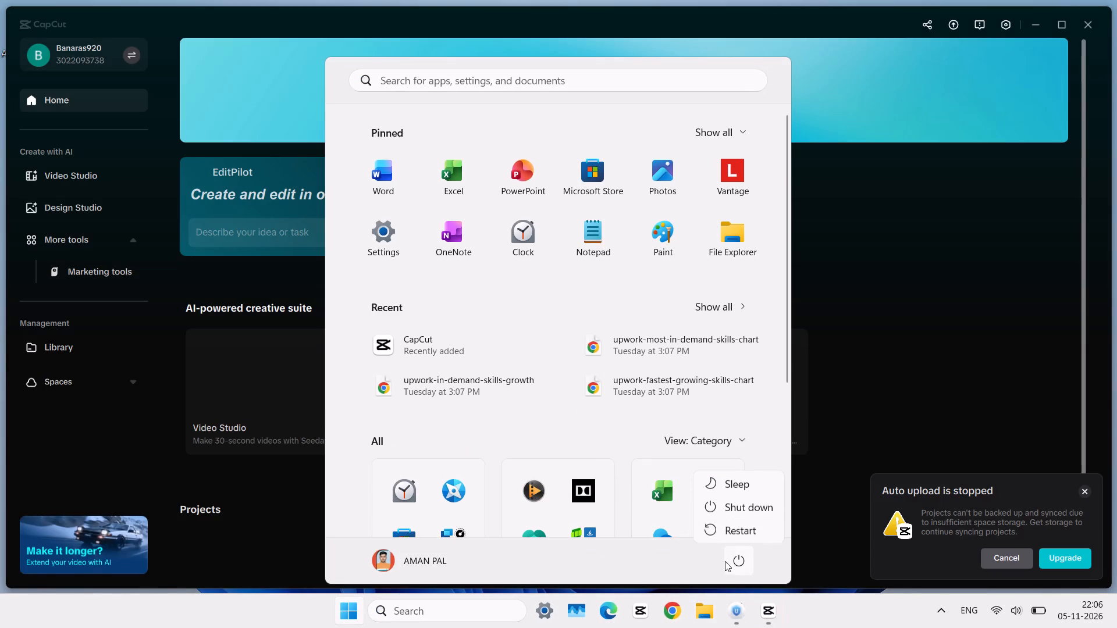